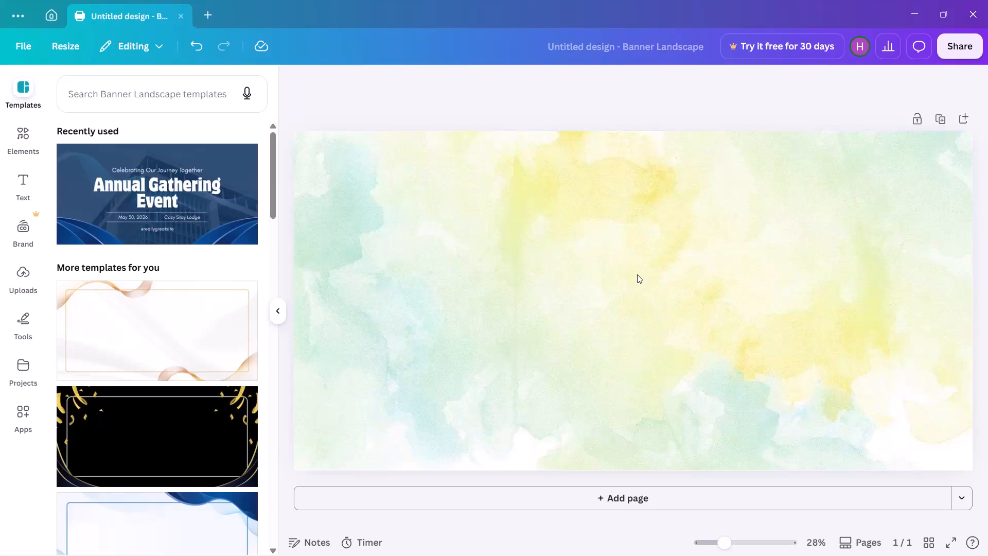
# Switch from Canva to the open Pinterest window.
pyautogui.hotkey('alt', 'Tab')
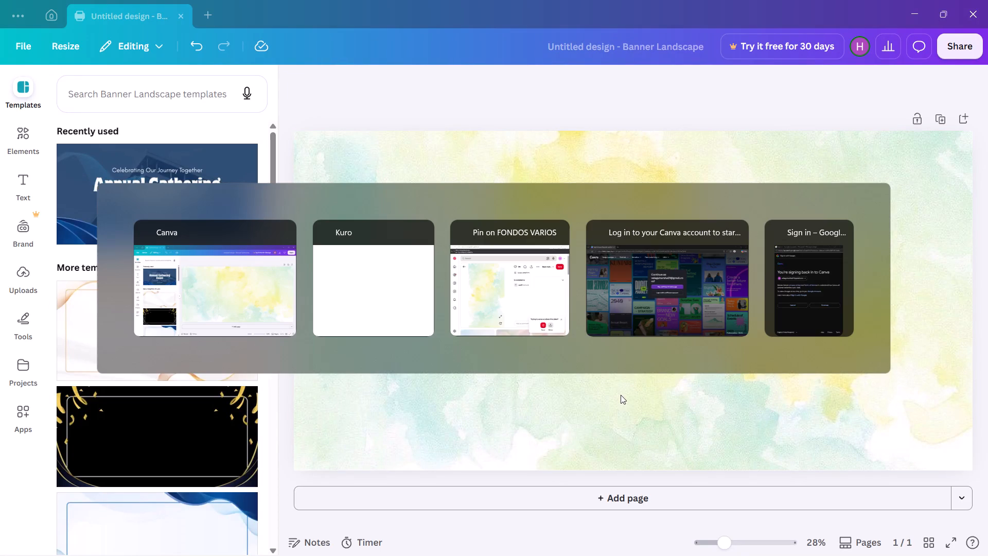
pyautogui.hotkey('alt', 'Tab')
pyautogui.hotkey('alt', 'Tab')
pyautogui.hotkey('alt', 'Tab')
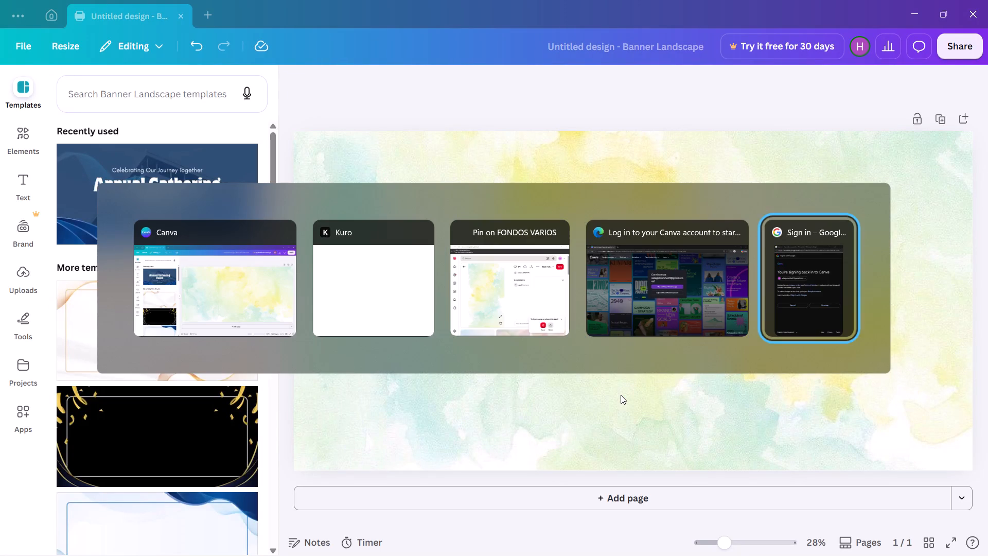
pyautogui.hotkey('alt', 'Tab')
pyautogui.hotkey('alt', 'Tab')
pyautogui.hotkey('alt', 'Tab')
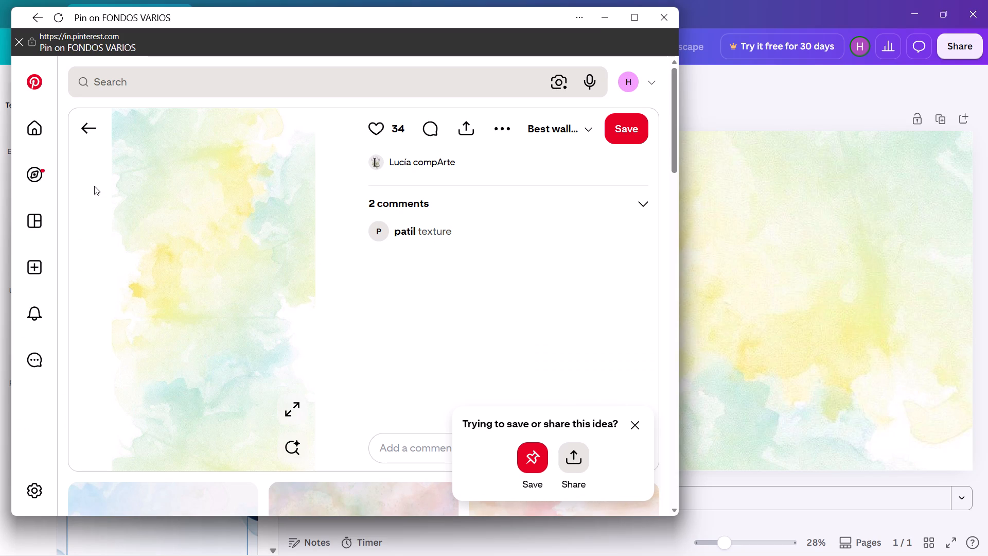
# Search Pinterest for "combination of all cultural events banner side decors".
pyautogui.click(196, 88)
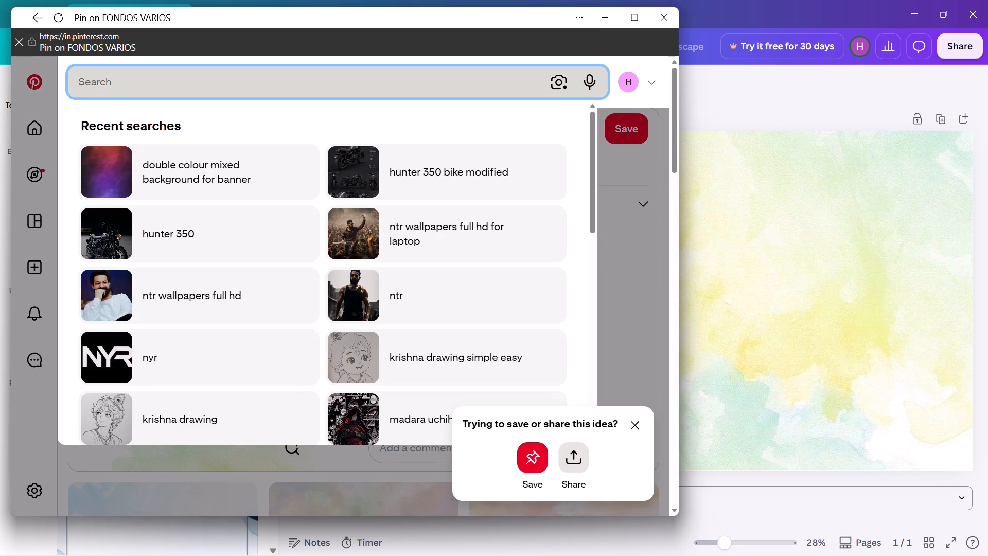
pyautogui.press('a')
pyautogui.press('BackSpace')
pyautogui.write('com')
pyautogui.write('bination')
pyautogui.press('space')
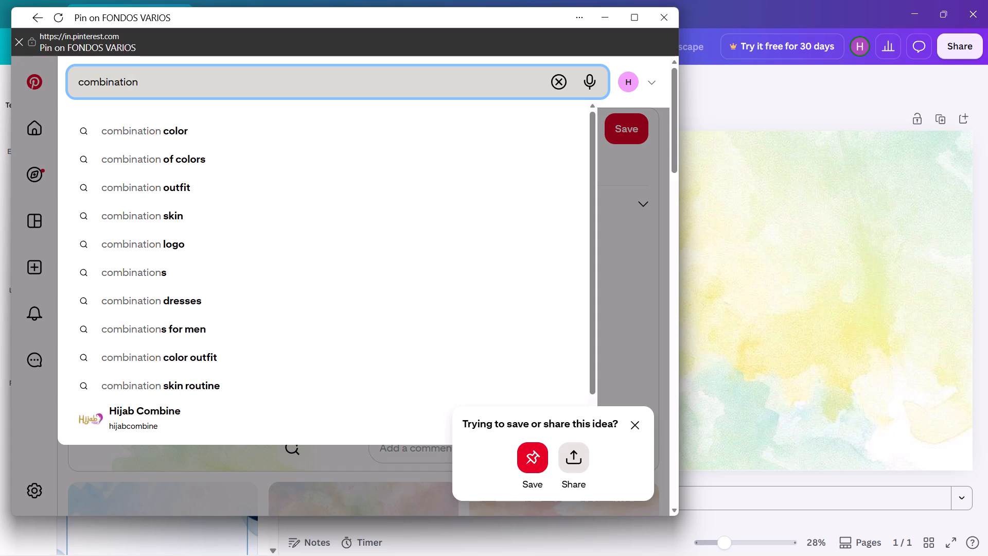
pyautogui.write('of a')
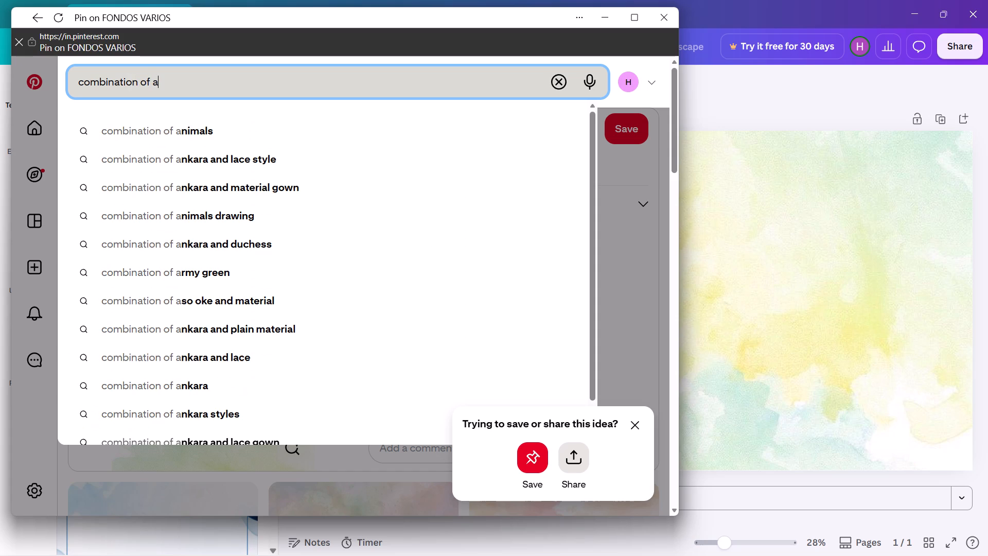
pyautogui.write('ll')
pyautogui.press('space')
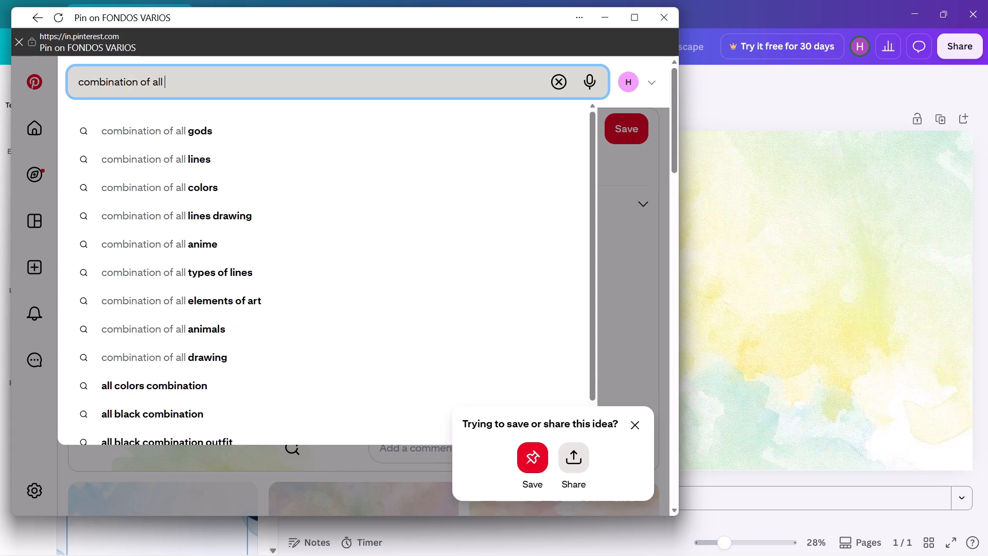
pyautogui.write('cultural eventa')
pyautogui.press('BackSpace')
pyautogui.write('s')
pyautogui.press('space')
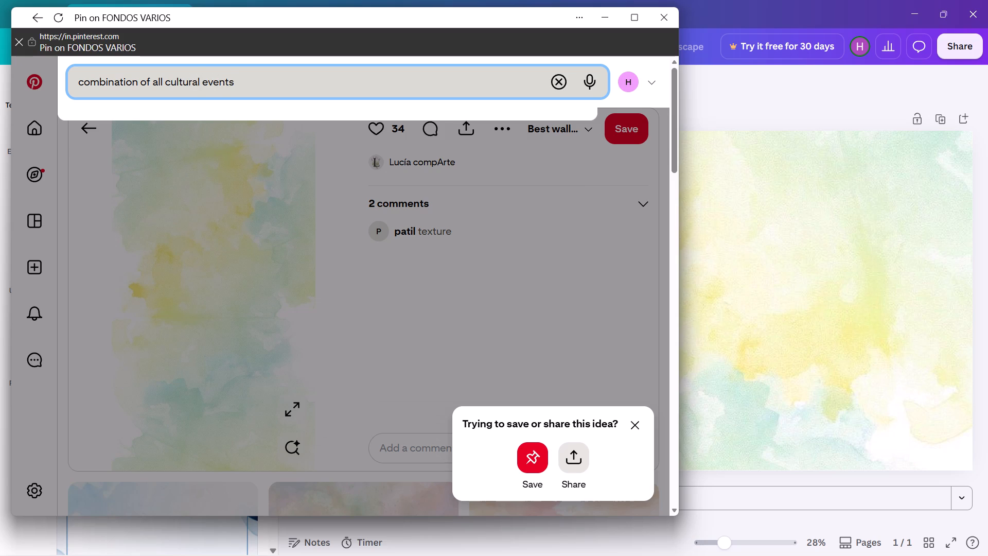
pyautogui.write('banner')
pyautogui.press('space')
pyautogui.write('side decors')
pyautogui.press('Return')
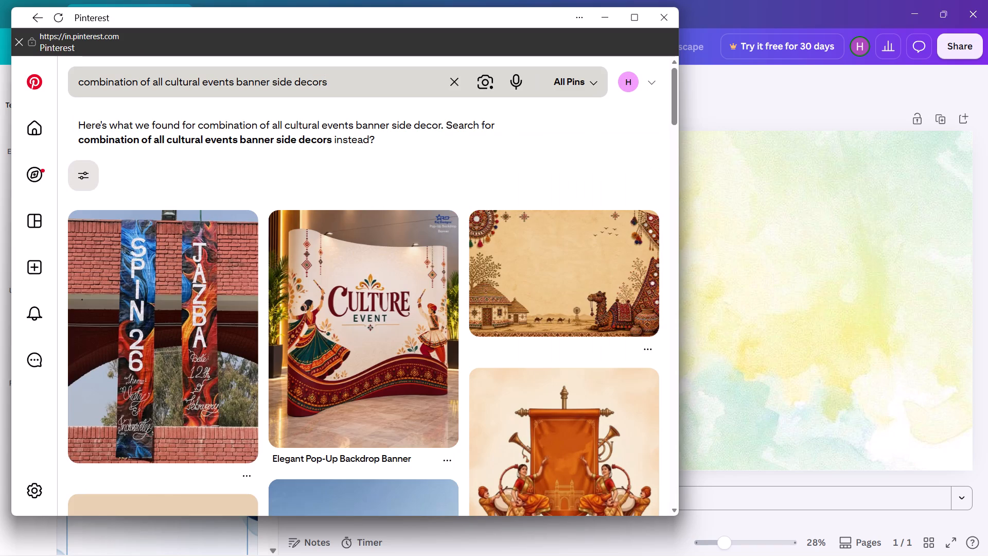
# Browse the search results for cultural banner side decorations that could suit the landscape banner.
pyautogui.scroll(-2, 300, 251)
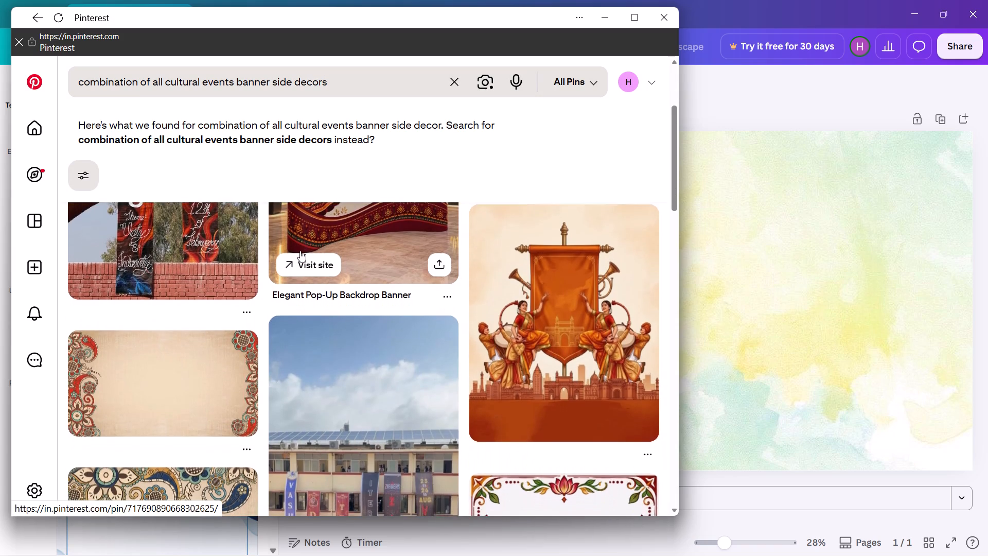
pyautogui.scroll(-6, 300, 251)
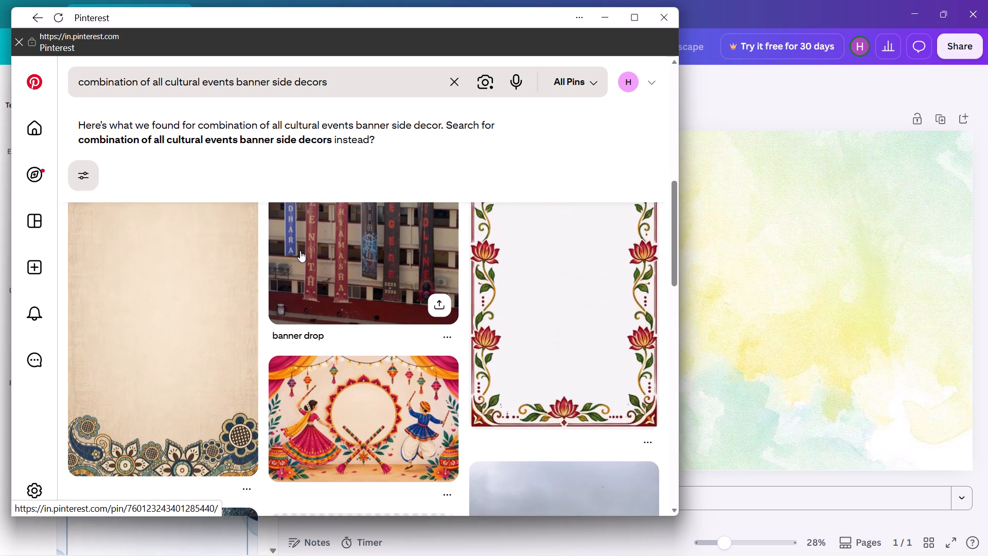
pyautogui.scroll(-4, 300, 251)
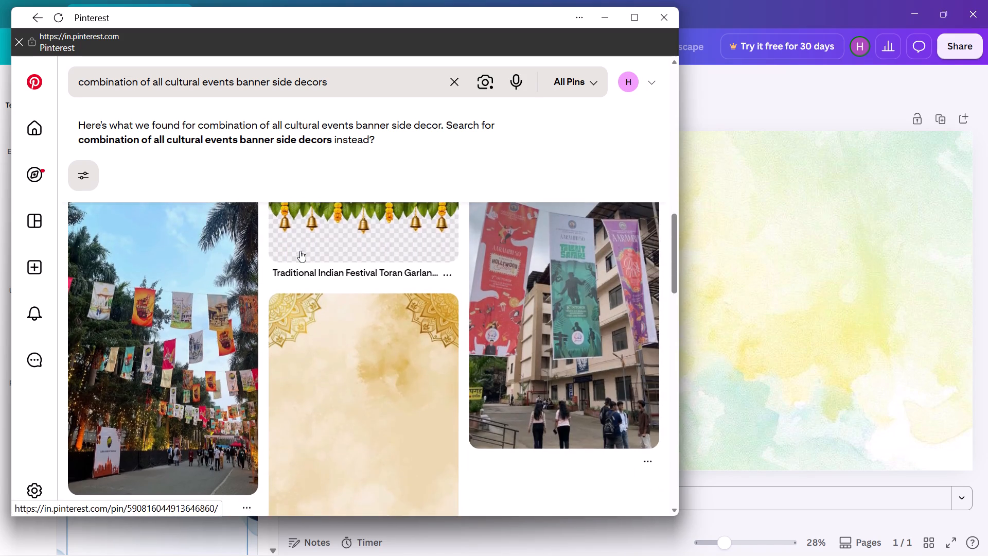
pyautogui.scroll(-6, 300, 251)
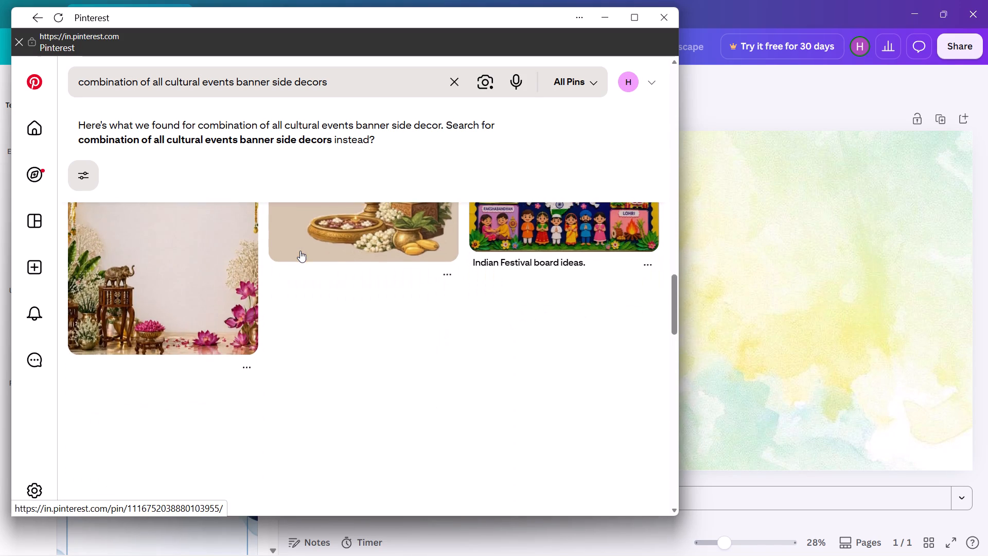
pyautogui.hscroll(1, 300, 251)
pyautogui.scroll(-3, 300, 251)
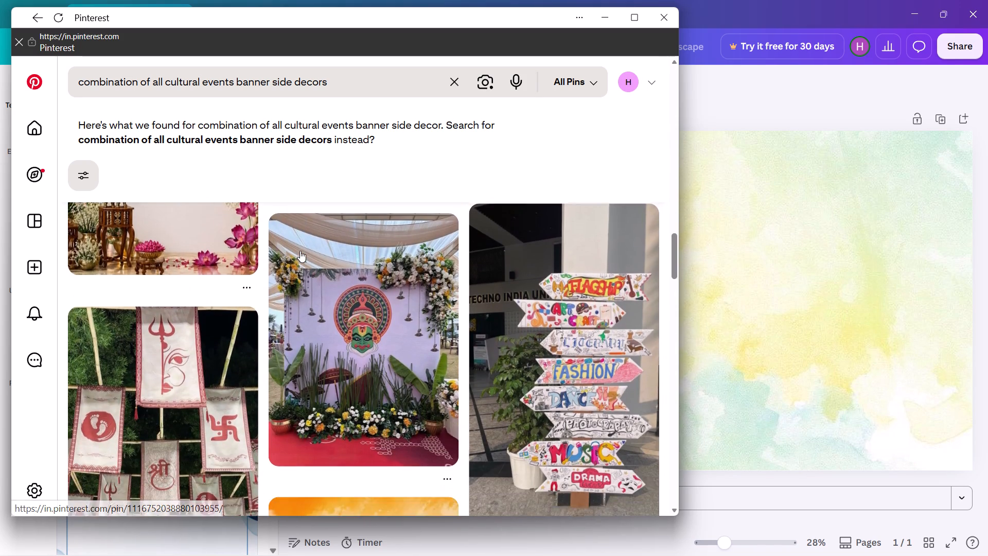
pyautogui.scroll(-10, 300, 251)
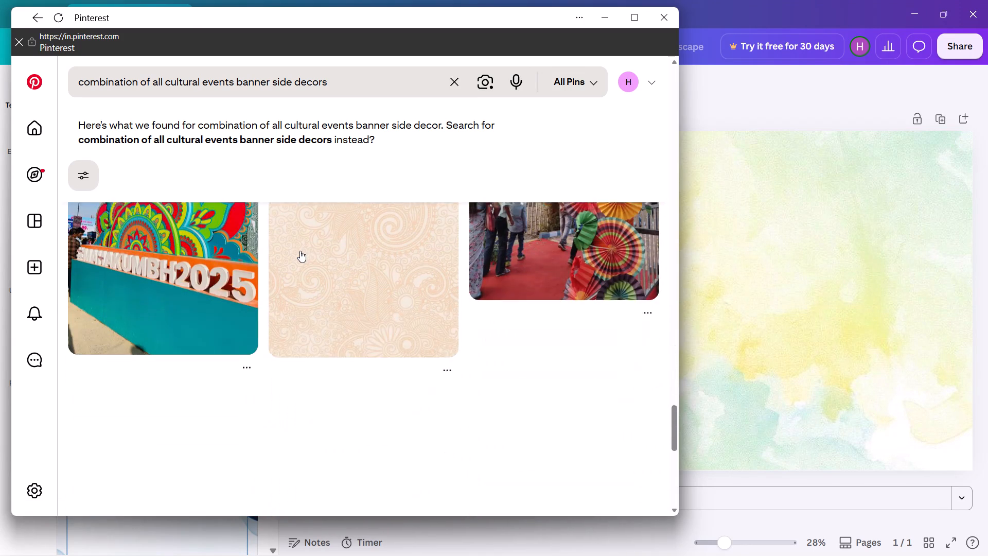
pyautogui.scroll(-1, 300, 251)
pyautogui.hscroll(1, 300, 251)
pyautogui.scroll(-1, 300, 251)
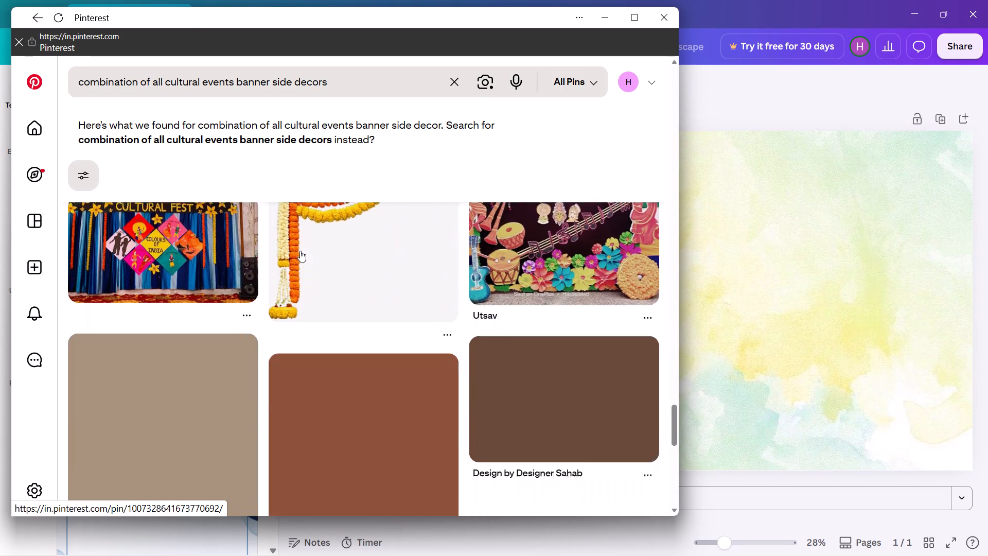
pyautogui.scroll(-5, 300, 251)
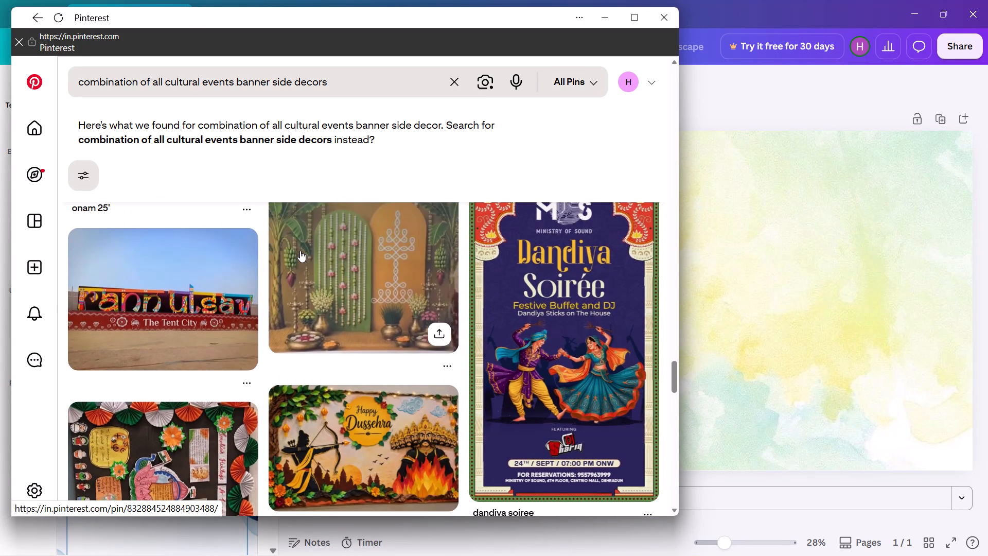
pyautogui.scroll(-6, 300, 251)
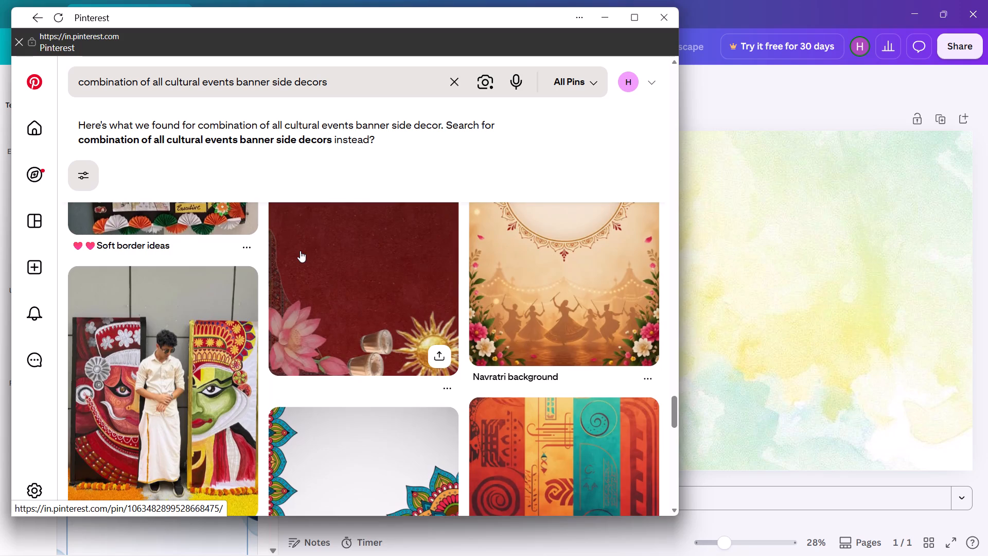
pyautogui.scroll(-7, 300, 251)
pyautogui.scroll(5, 300, 251)
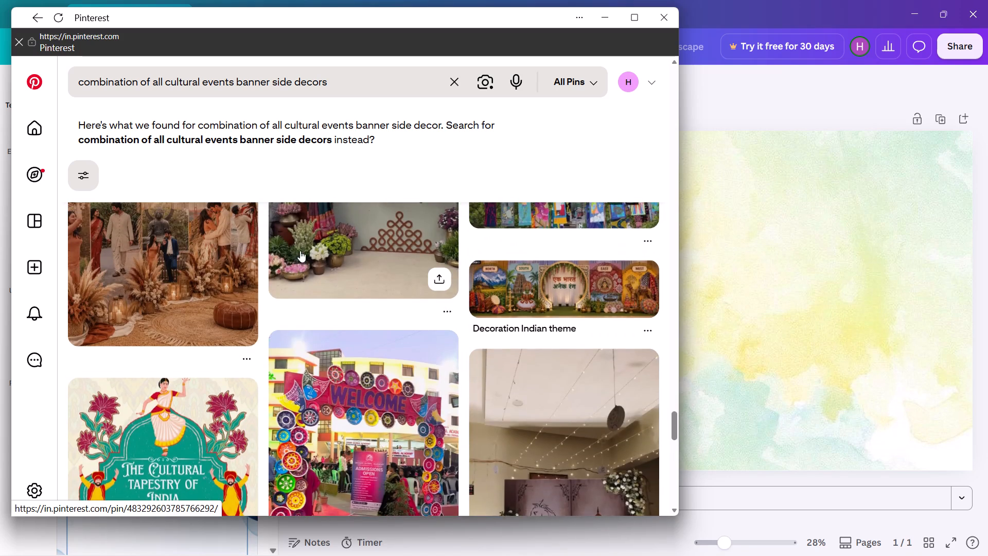
pyautogui.scroll(2, 300, 251)
pyautogui.scroll(-1, 300, 251)
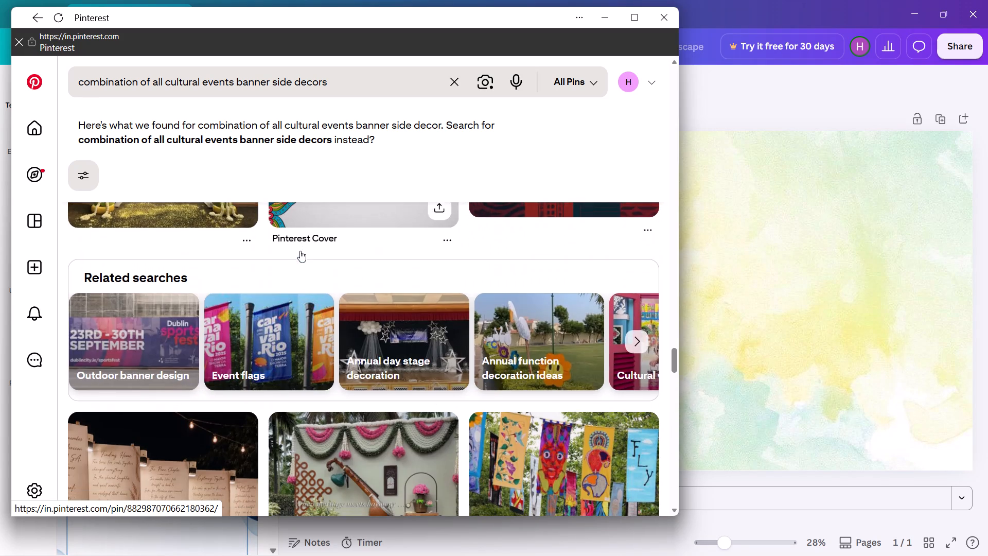
# Refine the Pinterest search to "combination of all cultural events banner side decors in landscape".
pyautogui.click(349, 83)
pyautogui.press('space')
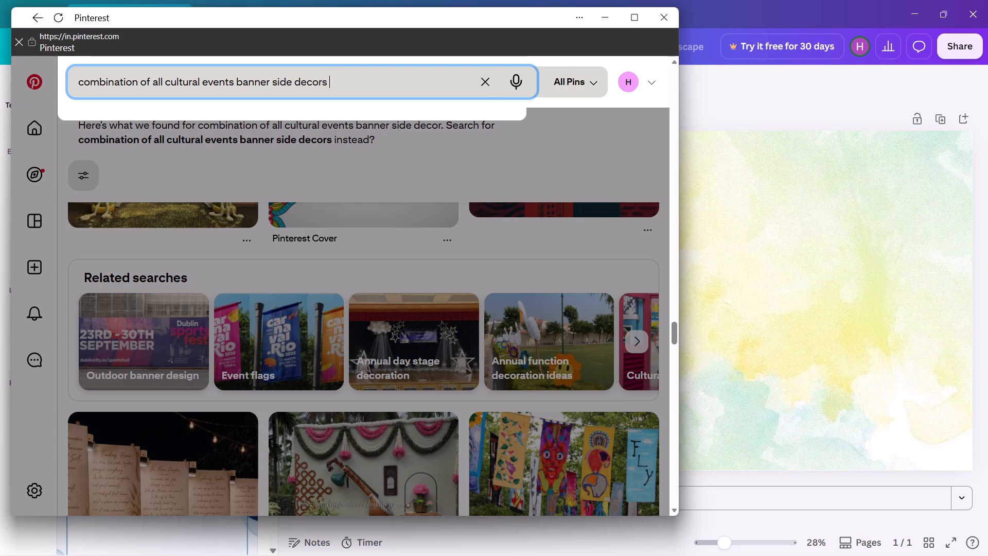
pyautogui.write('giv')
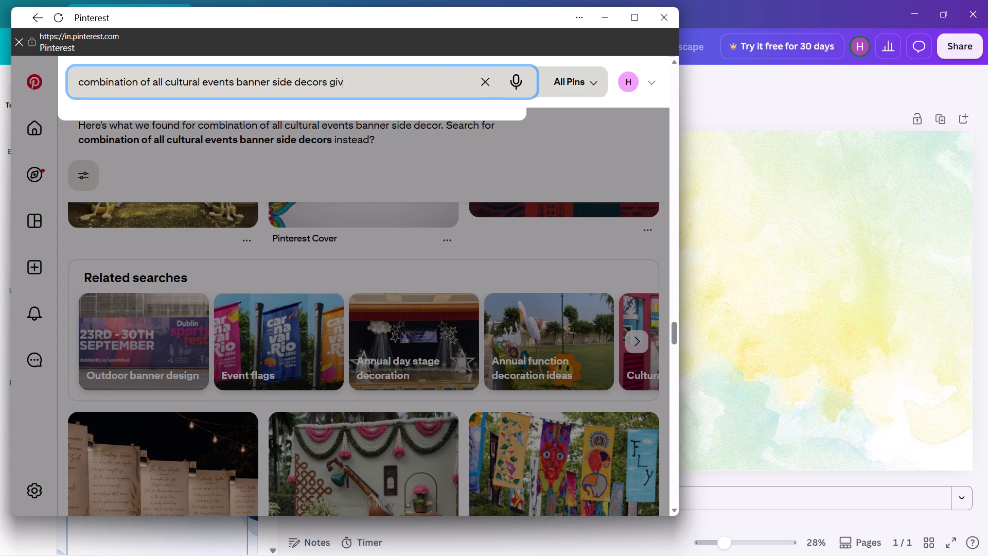
pyautogui.press('BackSpace')
pyautogui.press('BackSpace')
pyautogui.press('BackSpace')
pyautogui.write('in landscape')
pyautogui.press('Return')
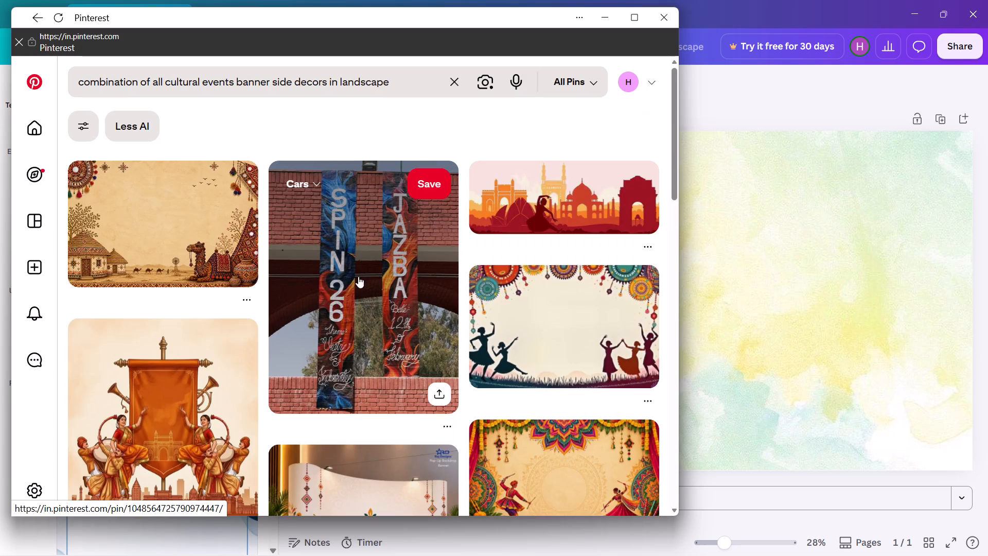
# Browse the landscape cultural banner results for side decorations that could suit the event banner.
pyautogui.scroll(-3, 366, 286)
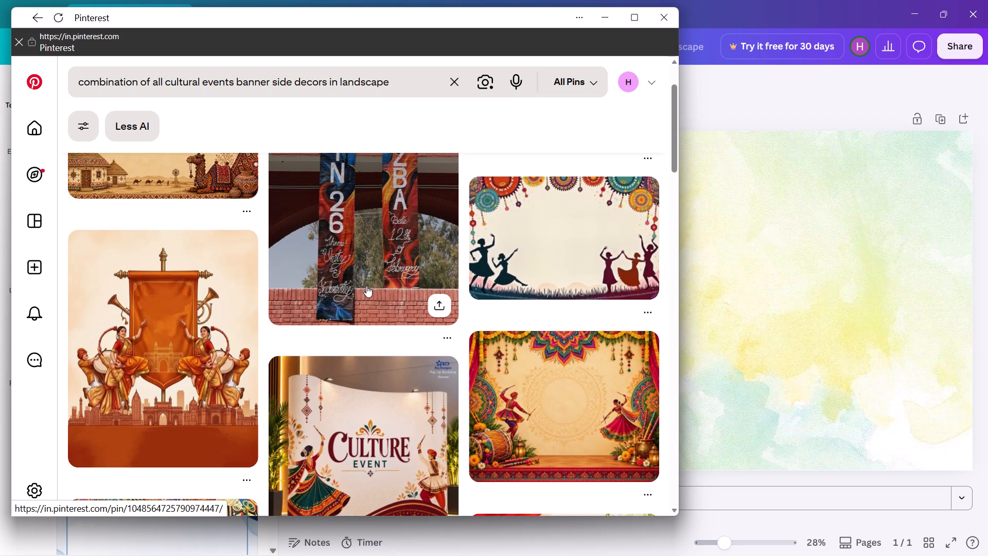
pyautogui.scroll(-1, 366, 286)
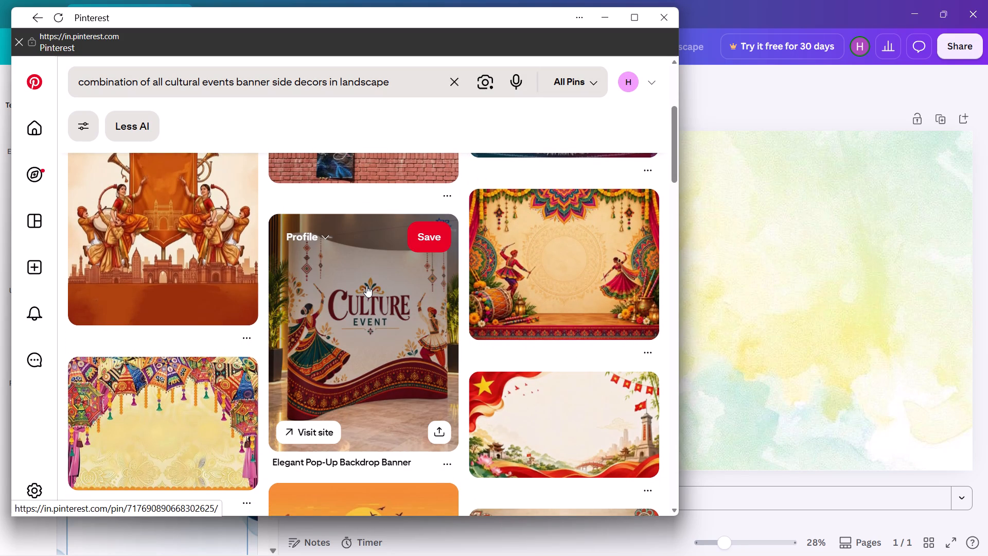
pyautogui.scroll(-8, 366, 286)
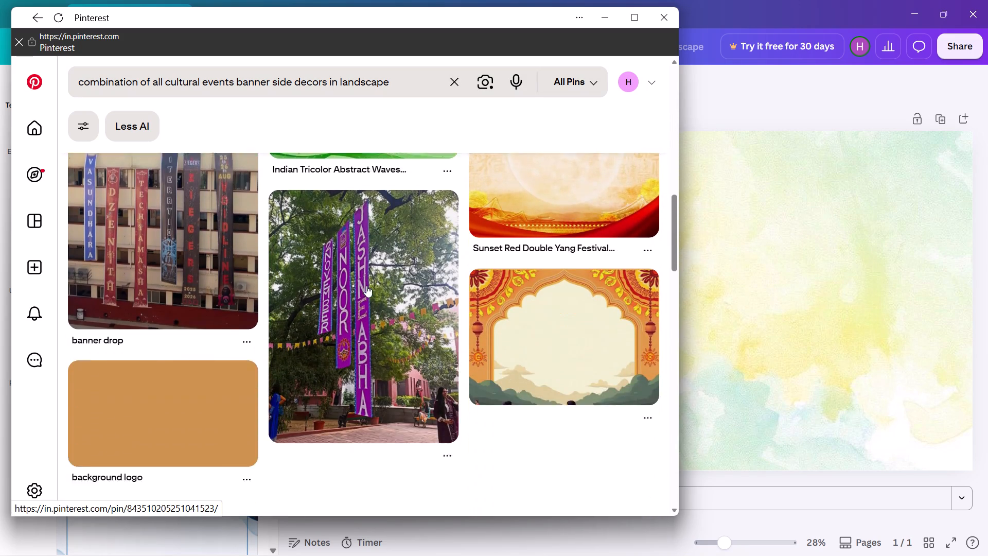
pyautogui.scroll(-5, 366, 286)
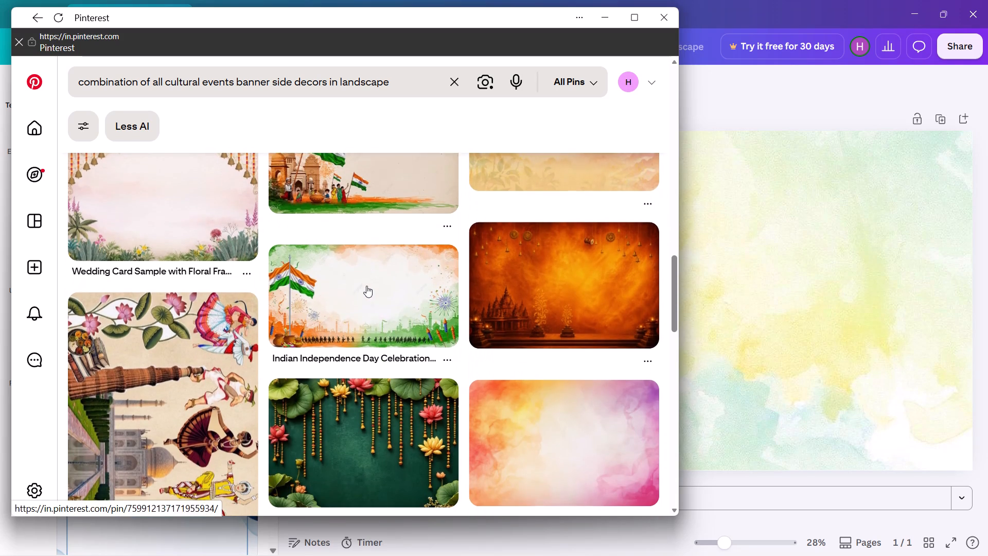
pyautogui.scroll(-4, 366, 286)
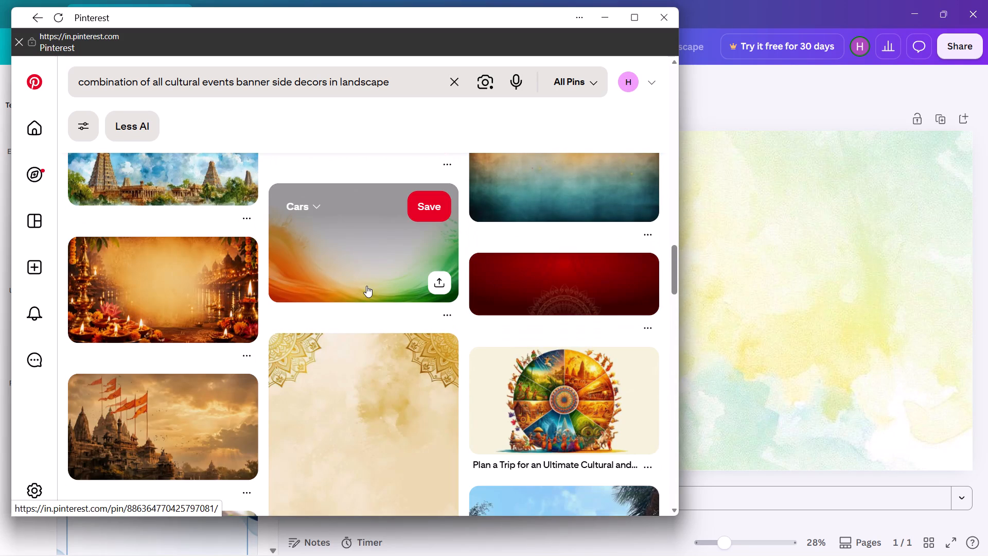
pyautogui.scroll(-12, 366, 286)
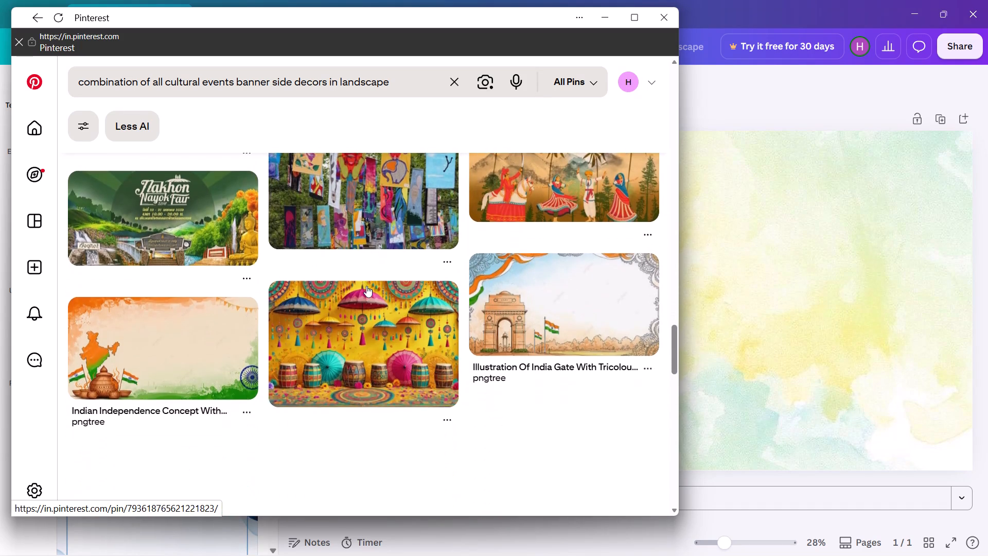
pyautogui.scroll(-5, 366, 286)
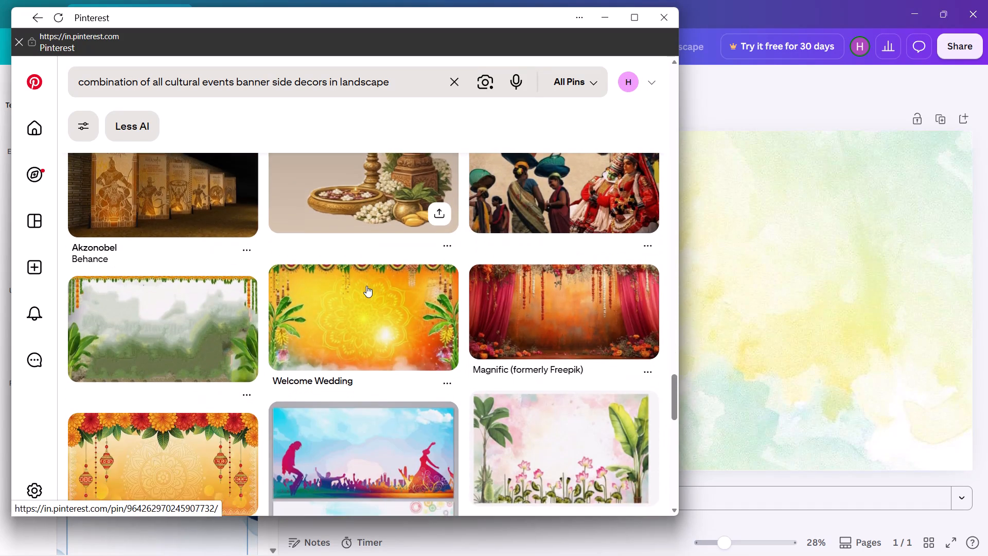
pyautogui.scroll(-3, 366, 286)
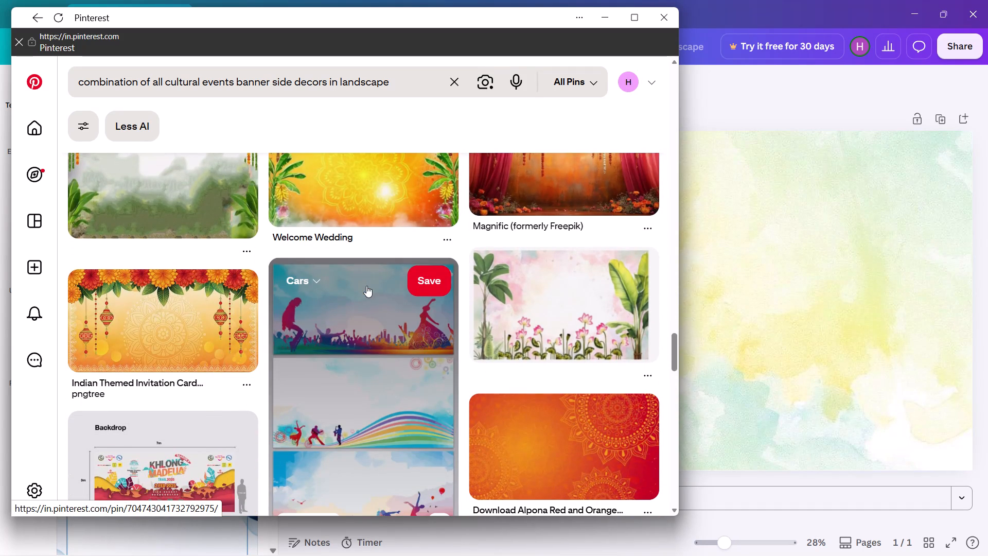
pyautogui.scroll(-2, 366, 286)
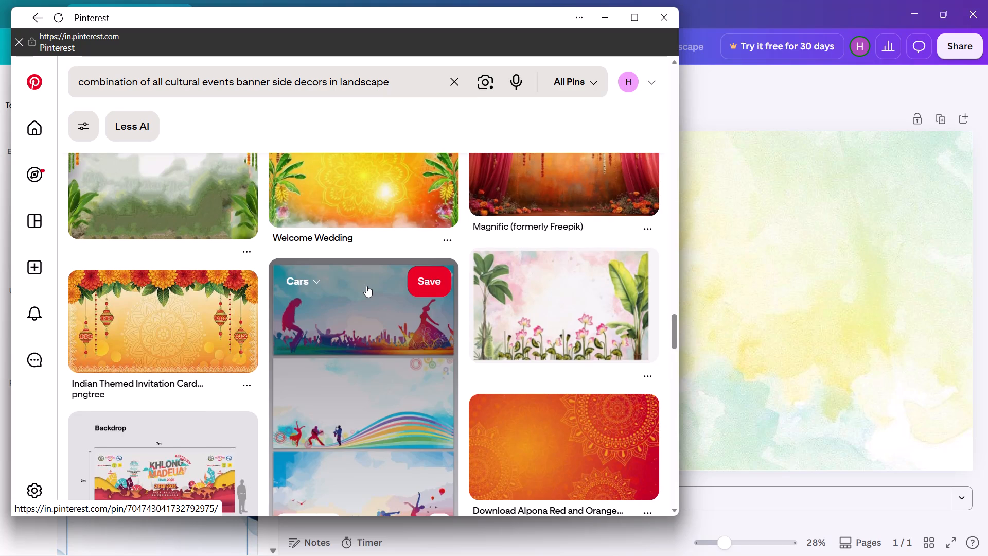
pyautogui.scroll(-2, 366, 286)
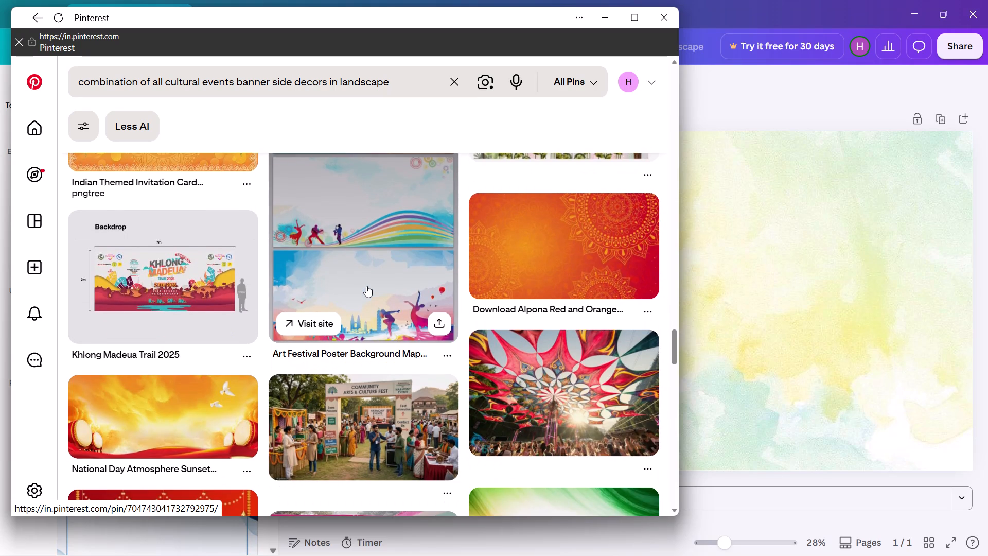
pyautogui.scroll(-4, 366, 286)
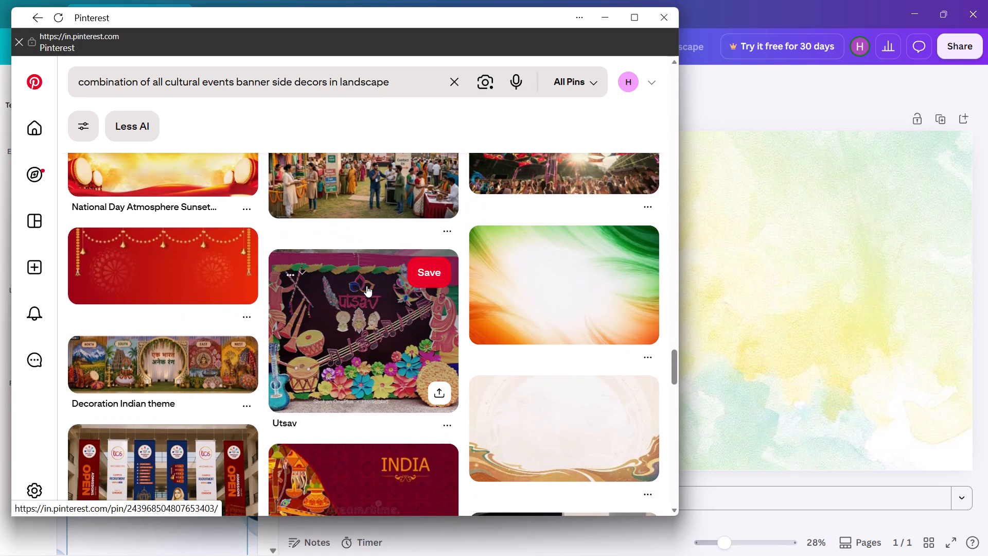
pyautogui.scroll(-3, 366, 286)
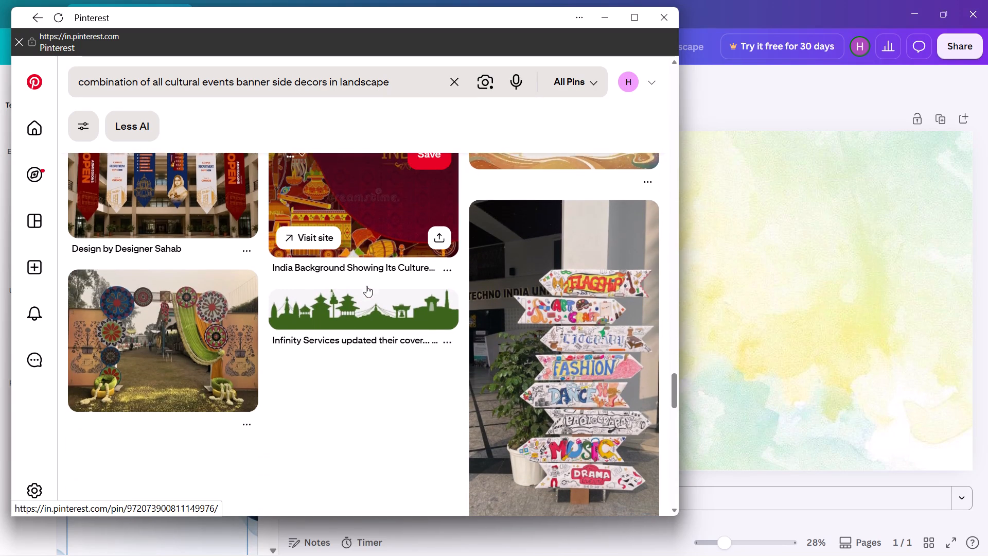
pyautogui.scroll(-2, 366, 286)
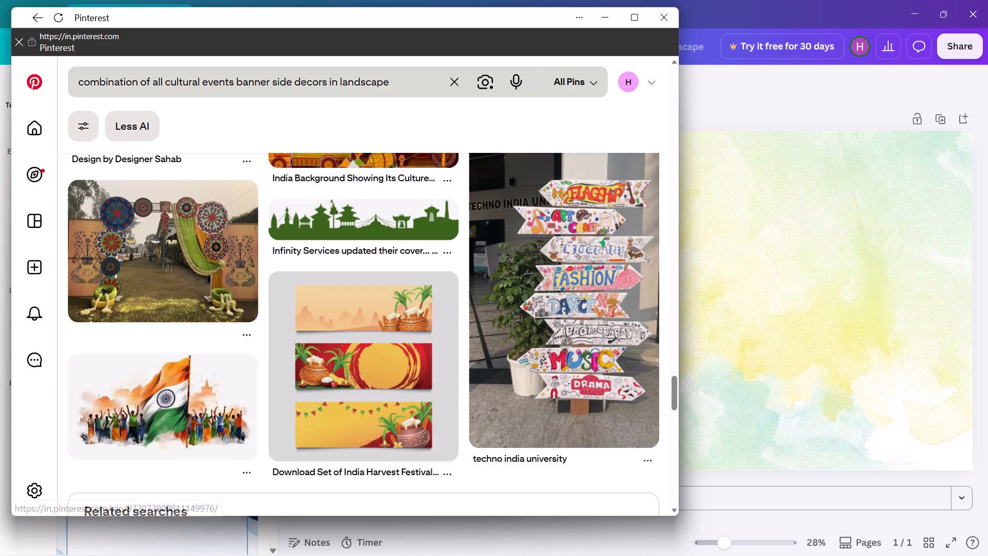
# Replace the Pinterest search with "dance,singing background side pics for banner making".
pyautogui.click(403, 86)
pyautogui.press('BackSpace')
pyautogui.press('BackSpace')
pyautogui.press('BackSpace')
pyautogui.press('BackSpace')
pyautogui.press('BackSpace')
pyautogui.press('BackSpace')
pyautogui.press('BackSpace')
pyautogui.press('BackSpace')
pyautogui.press('BackSpace')
pyautogui.press('BackSpace')
pyautogui.press('BackSpace')
pyautogui.press('BackSpace')
pyautogui.press('BackSpace')
pyautogui.press('BackSpace')
pyautogui.press('BackSpace')
pyautogui.press('BackSpace')
pyautogui.press('BackSpace')
pyautogui.press('BackSpace')
pyautogui.press('BackSpace')
pyautogui.press('BackSpace')
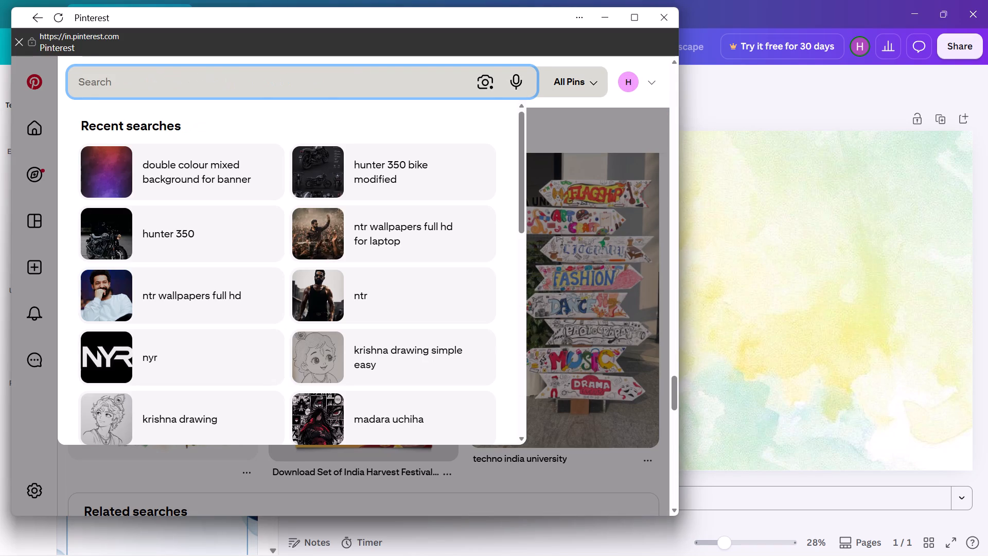
pyautogui.write('dance')
pyautogui.press('space')
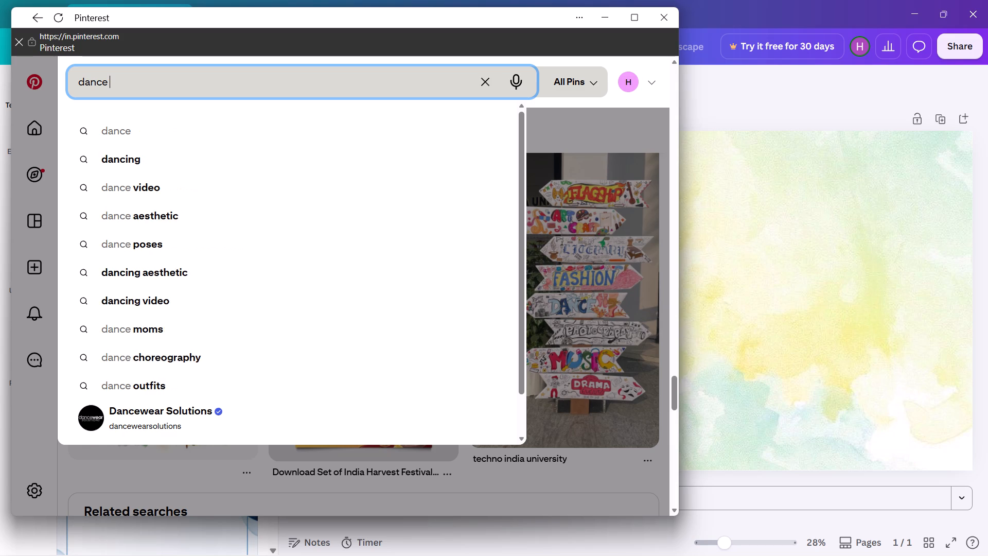
pyautogui.press('BackSpace')
pyautogui.press(',')
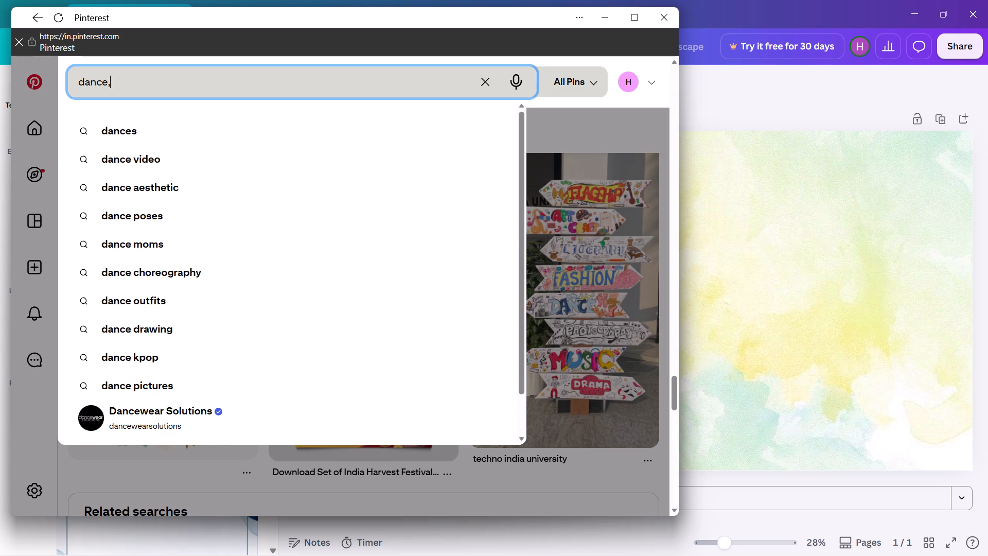
pyautogui.write('singing')
pyautogui.press('space')
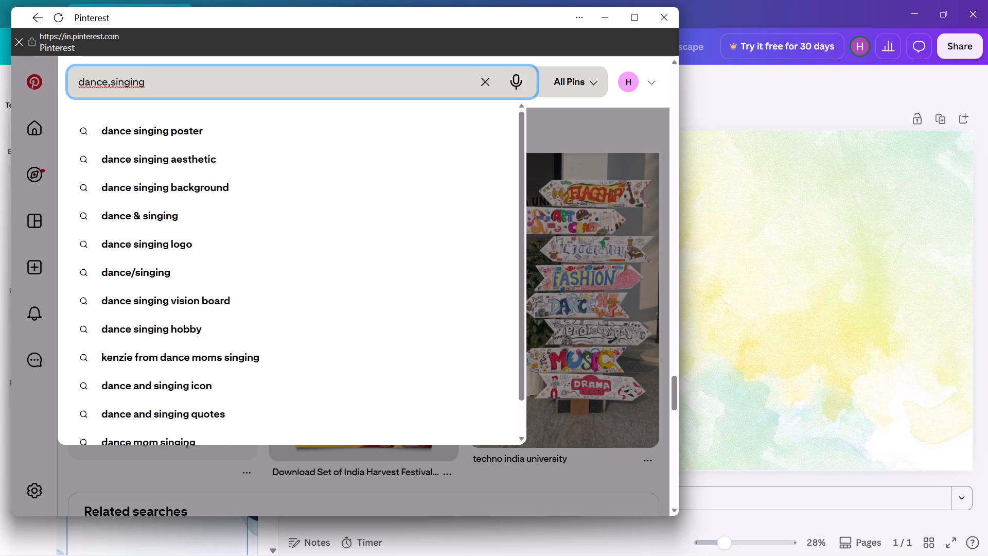
pyautogui.write('background')
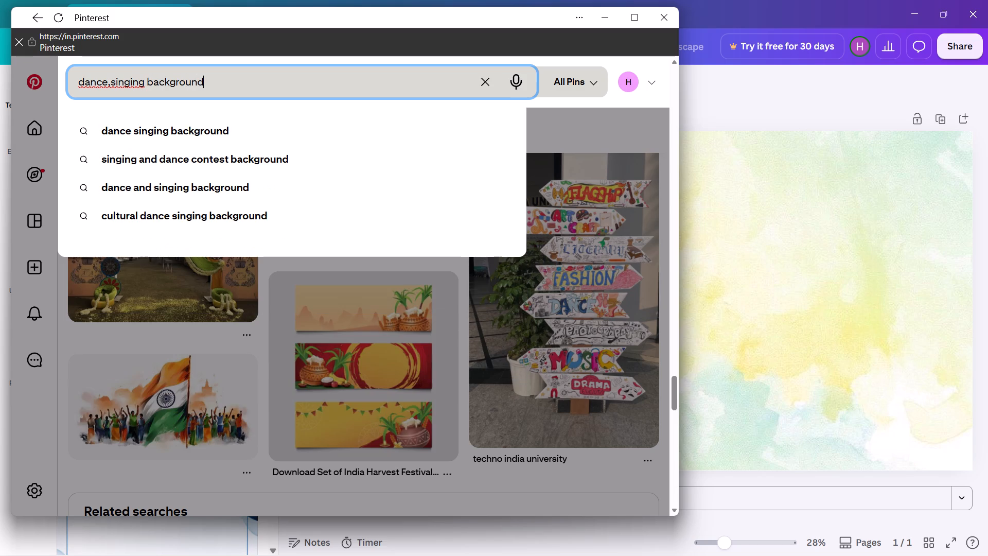
pyautogui.press('space')
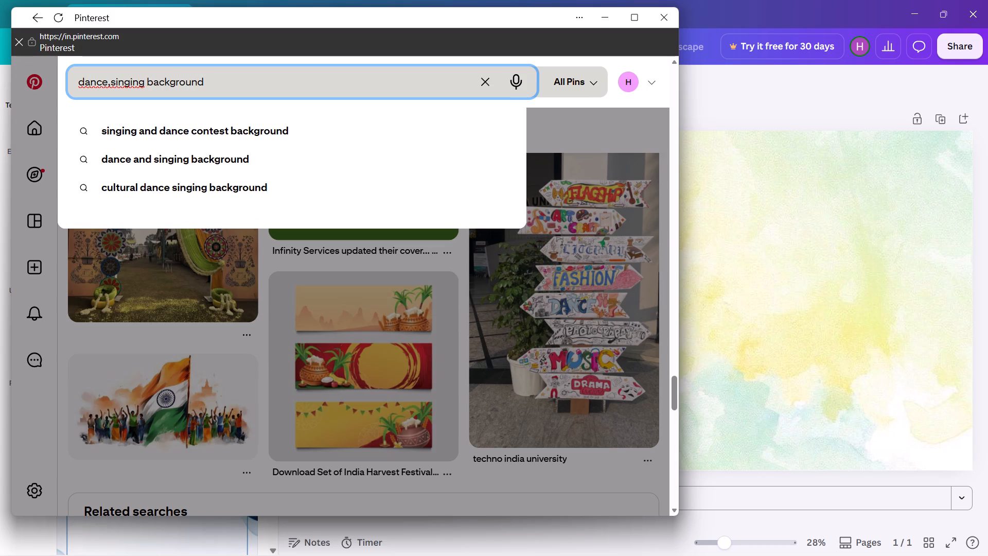
pyautogui.write('side')
pyautogui.press('space')
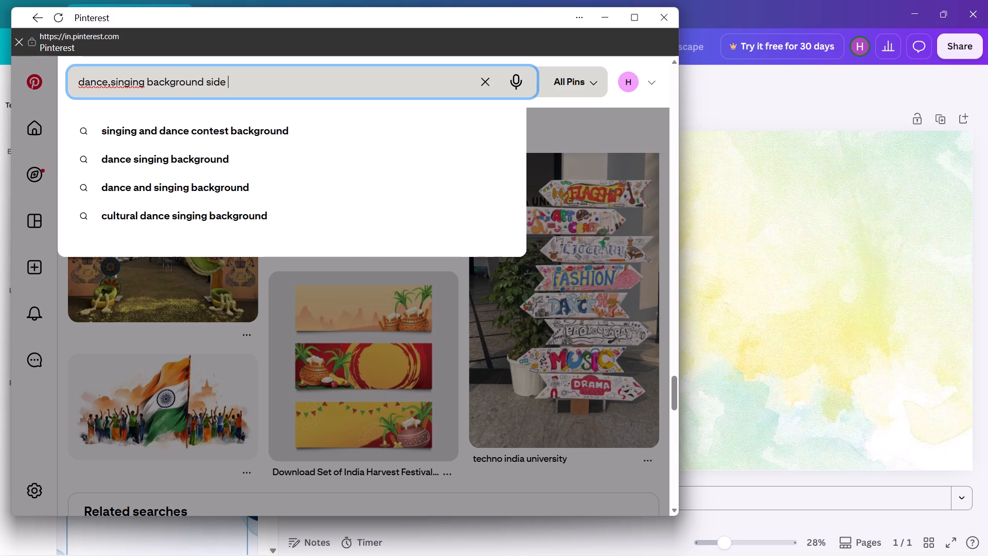
pyautogui.press('p')
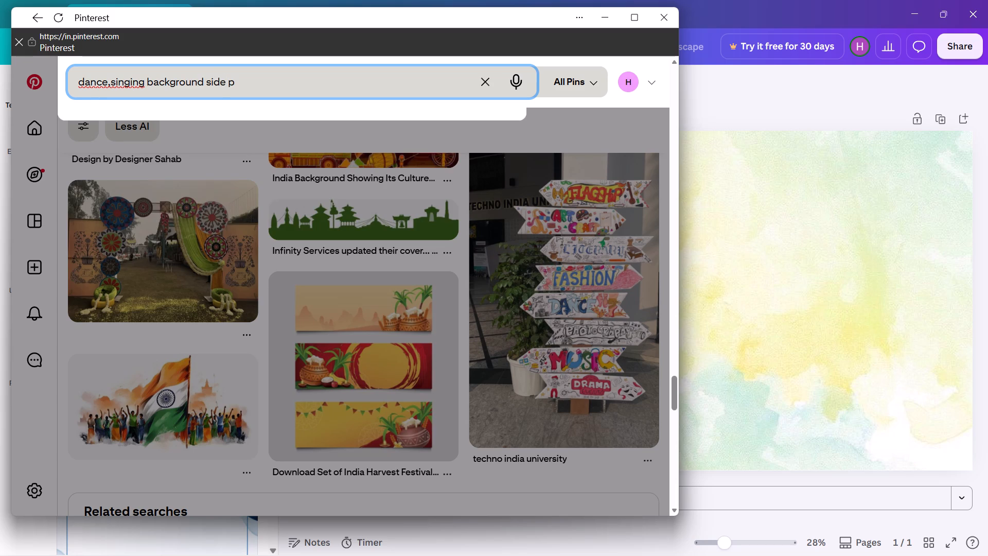
pyautogui.press('BackSpace')
pyautogui.write('oics of')
pyautogui.press('BackSpace')
pyautogui.press('BackSpace')
pyautogui.press('BackSpace')
pyautogui.press('BackSpace')
pyautogui.press('BackSpace')
pyautogui.press('BackSpace')
pyautogui.press('BackSpace')
pyautogui.write('pics o')
pyautogui.press('BackSpace')
pyautogui.write('for')
pyautogui.press('space')
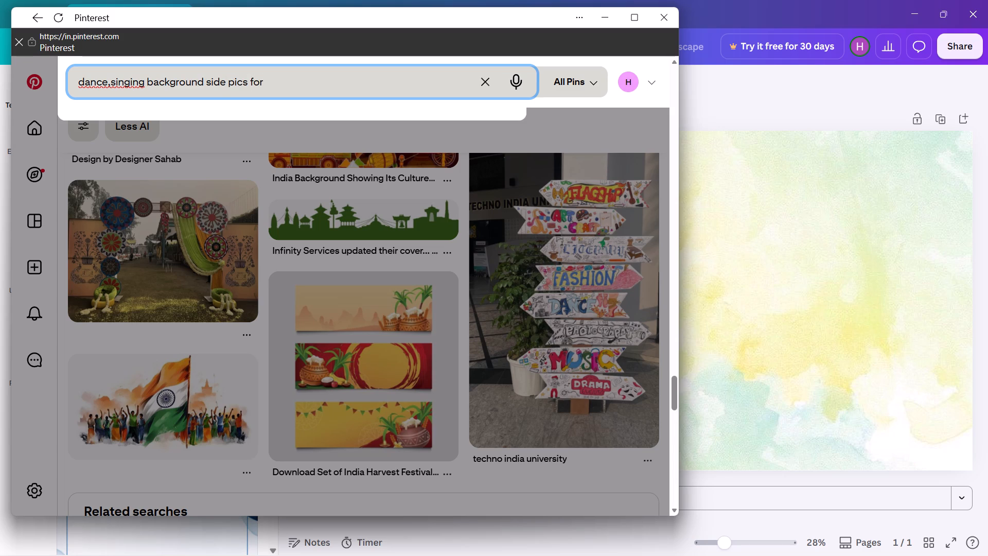
pyautogui.write('banner making')
pyautogui.press('Return')
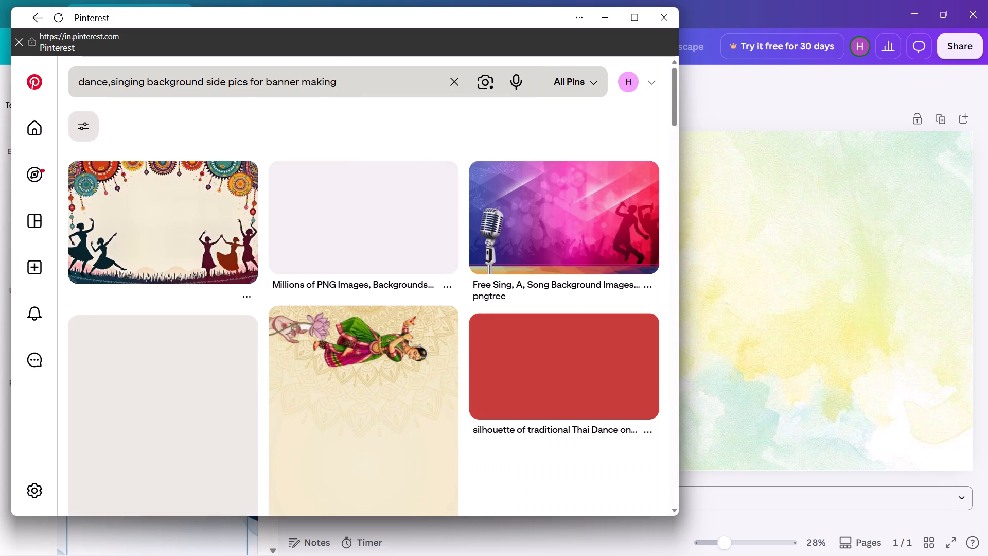
# Browse the dance and singing background results for side pictures that could suit the landscape event banner.
pyautogui.scroll(-3, 403, 86)
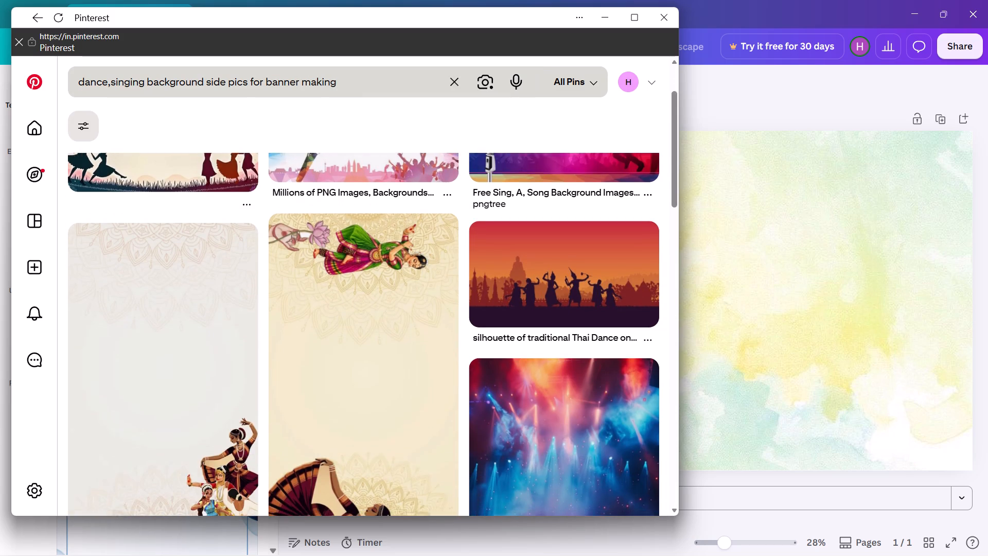
pyautogui.scroll(-7, 403, 86)
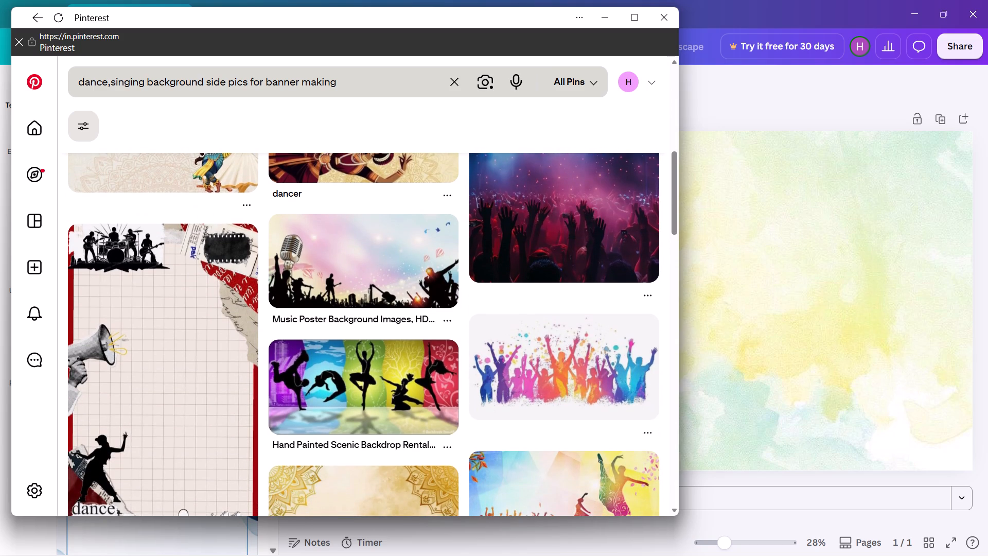
pyautogui.scroll(-3, 403, 86)
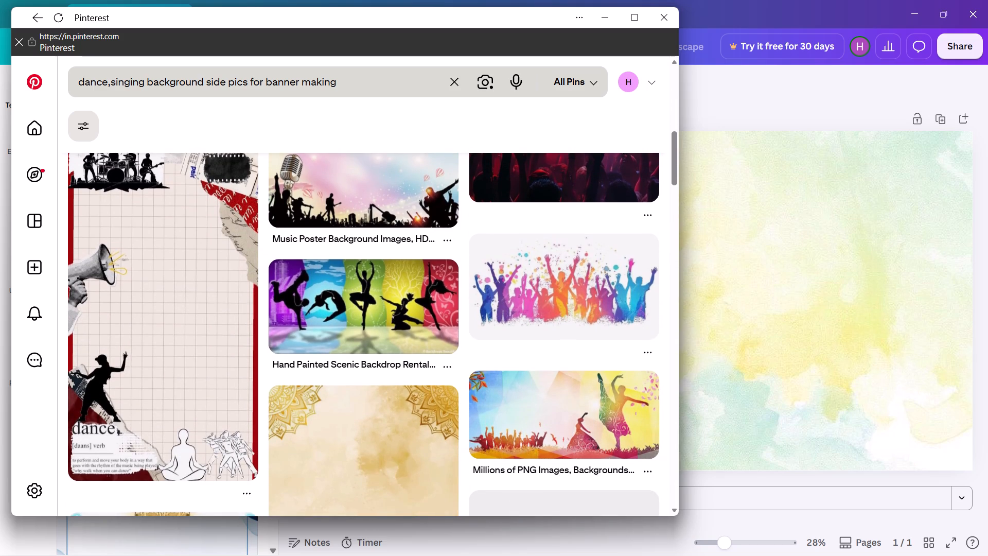
pyautogui.scroll(-4, 403, 86)
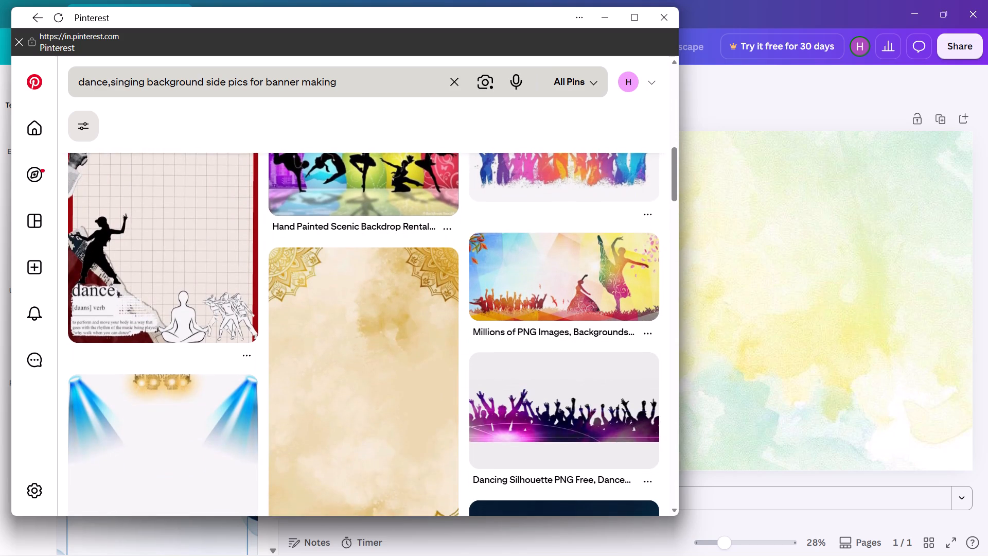
pyautogui.scroll(-8, 403, 86)
pyautogui.hscroll(1, 403, 86)
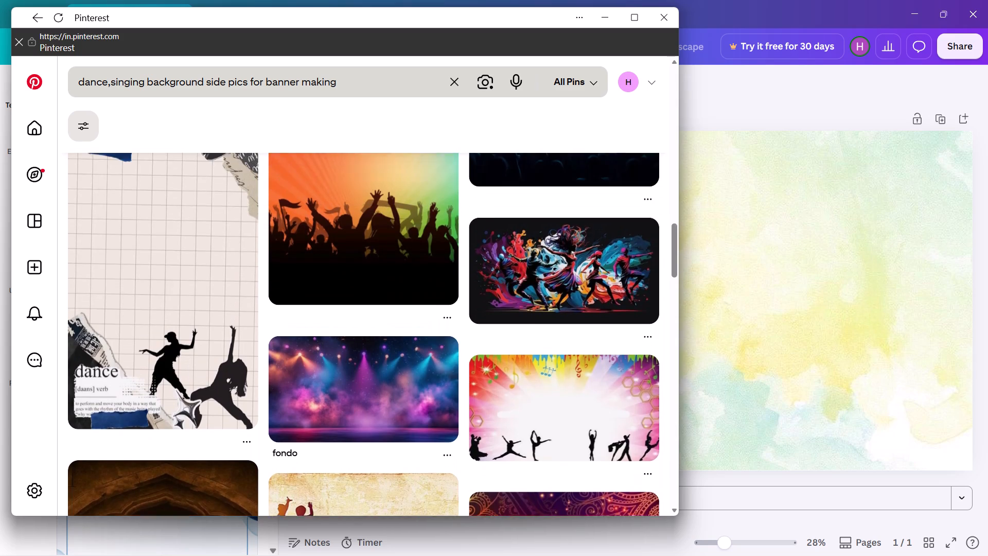
pyautogui.hscroll(2, 403, 86)
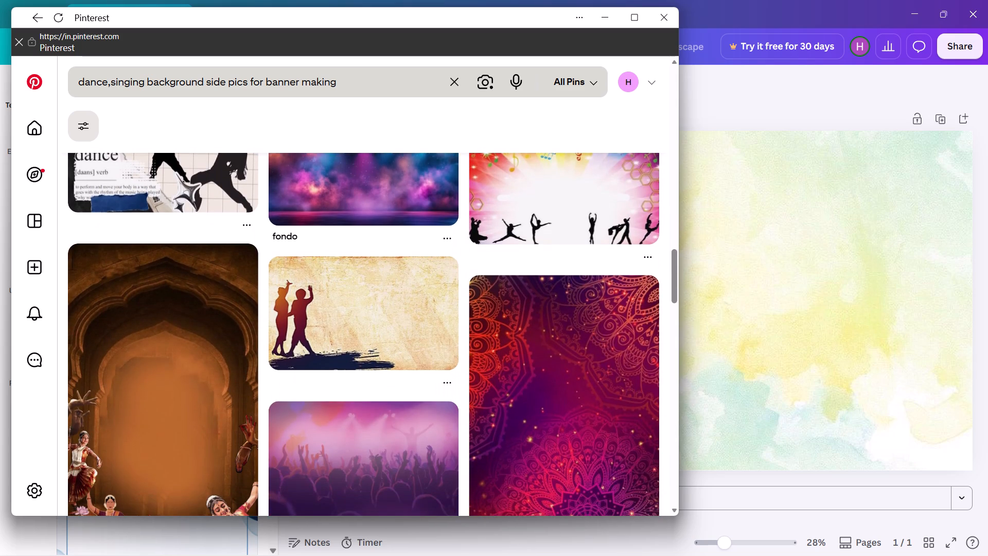
pyautogui.scroll(-4, 403, 86)
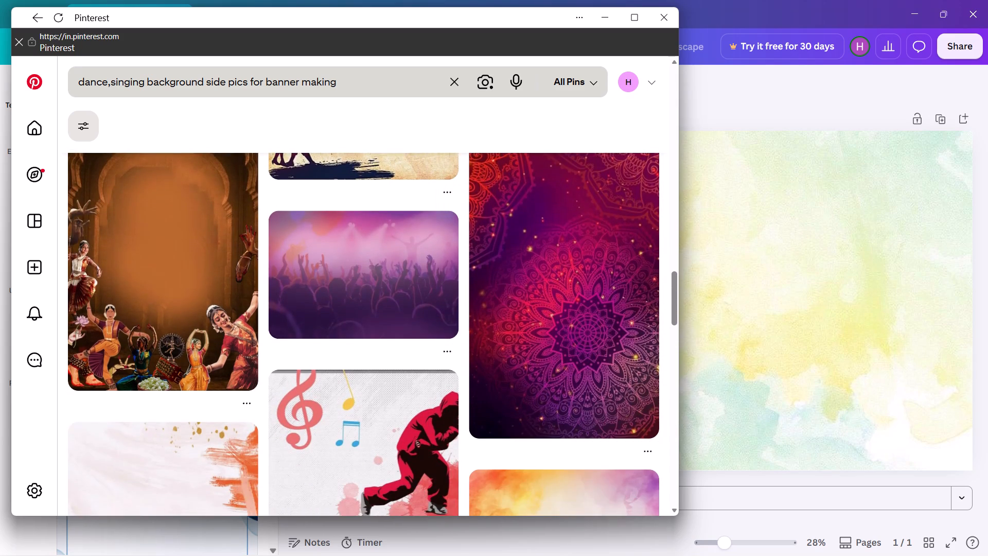
pyautogui.scroll(-6, 403, 86)
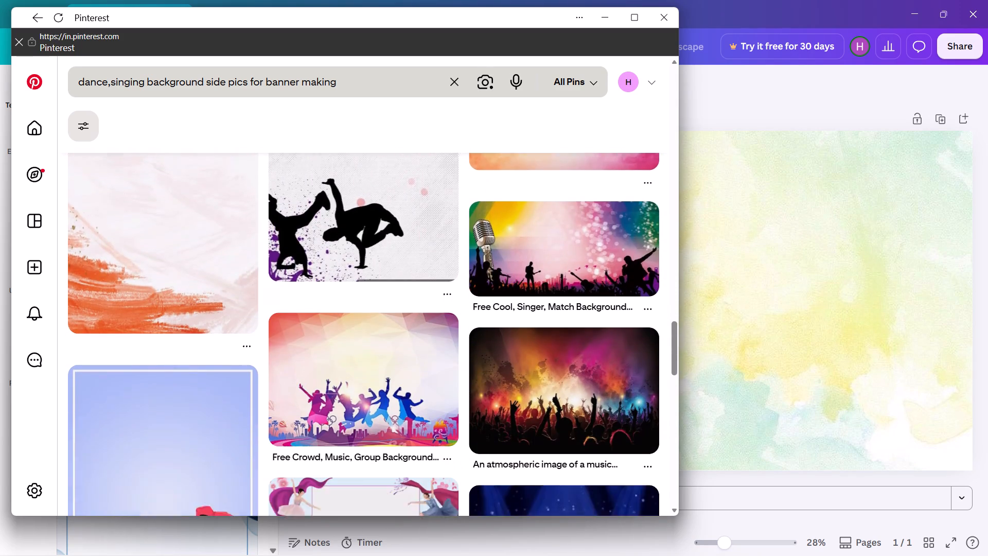
pyautogui.scroll(-3, 403, 86)
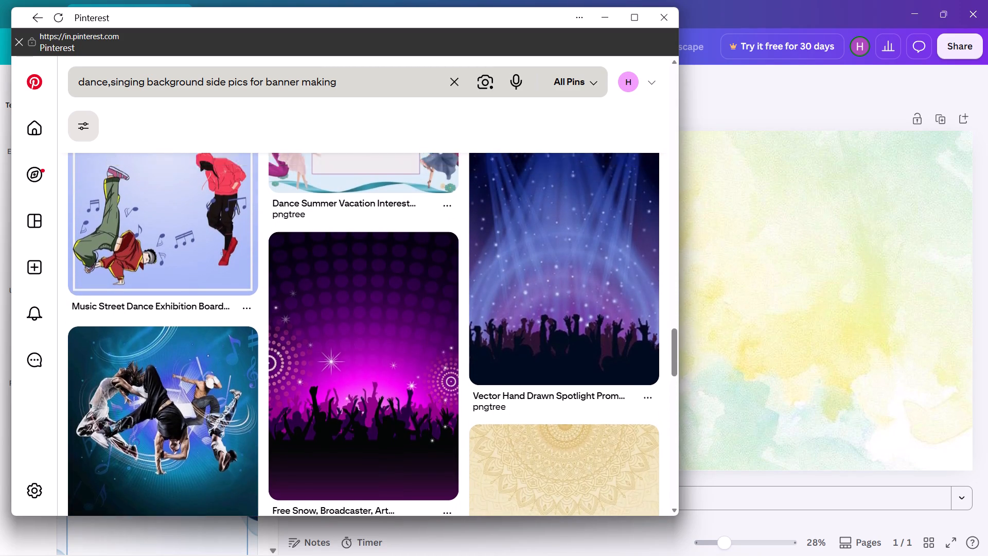
pyautogui.scroll(-9, 403, 86)
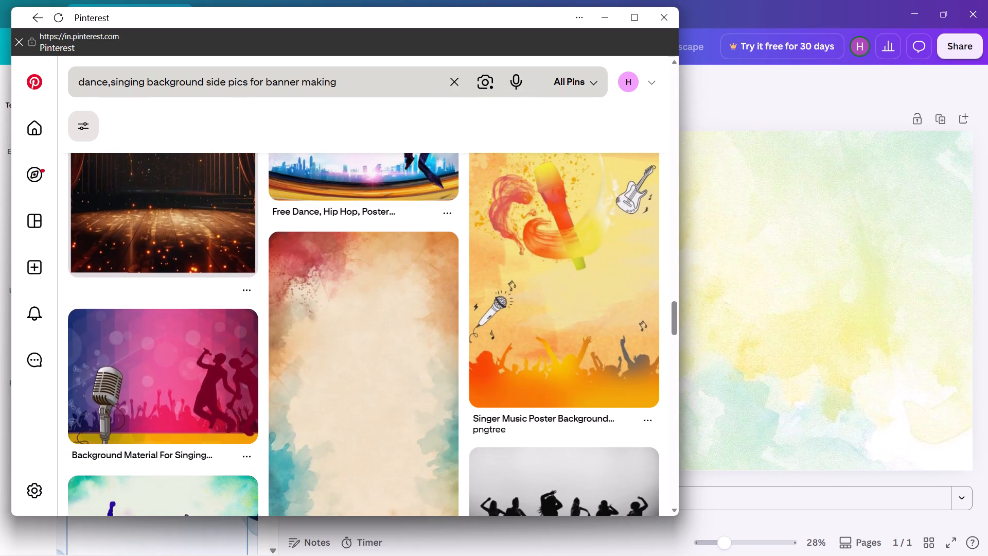
pyautogui.scroll(-4, 403, 86)
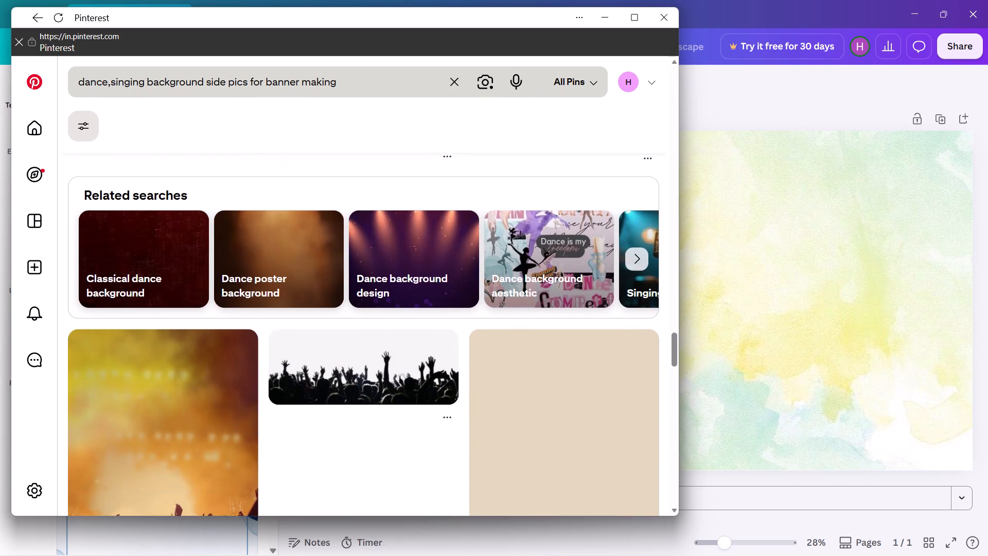
pyautogui.scroll(-2, 403, 86)
pyautogui.hscroll(1, 403, 86)
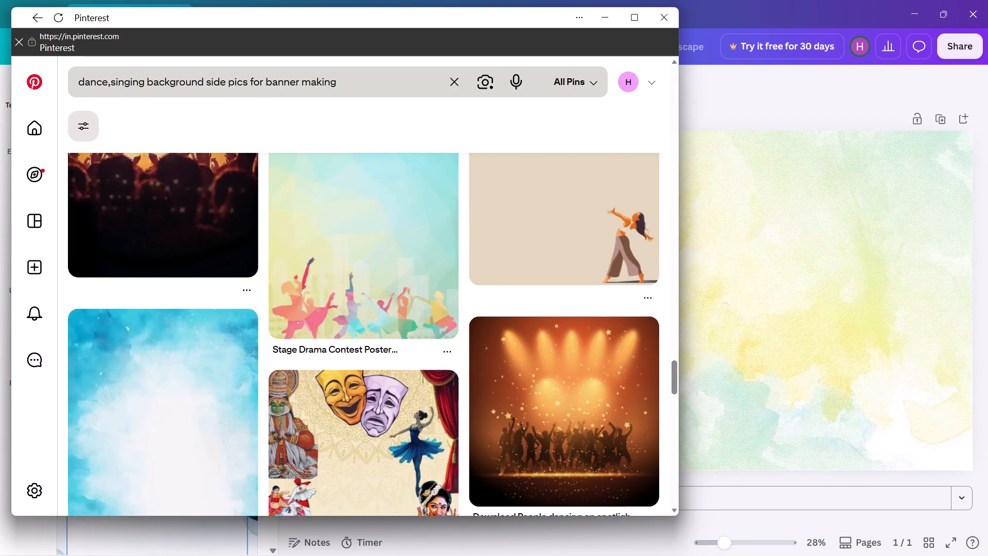
pyautogui.hscroll(2, 403, 86)
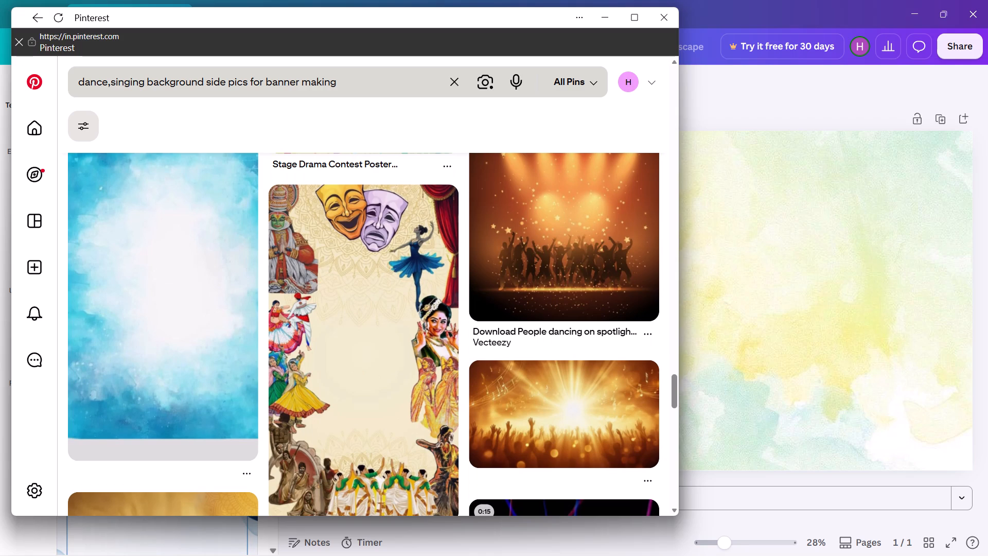
pyautogui.hscroll(1, 403, 86)
# Extend the Pinterest search with skits, mime and sports, inserted after "dance,singing" and before "background side pics for banner making".
pyautogui.click(146, 83)
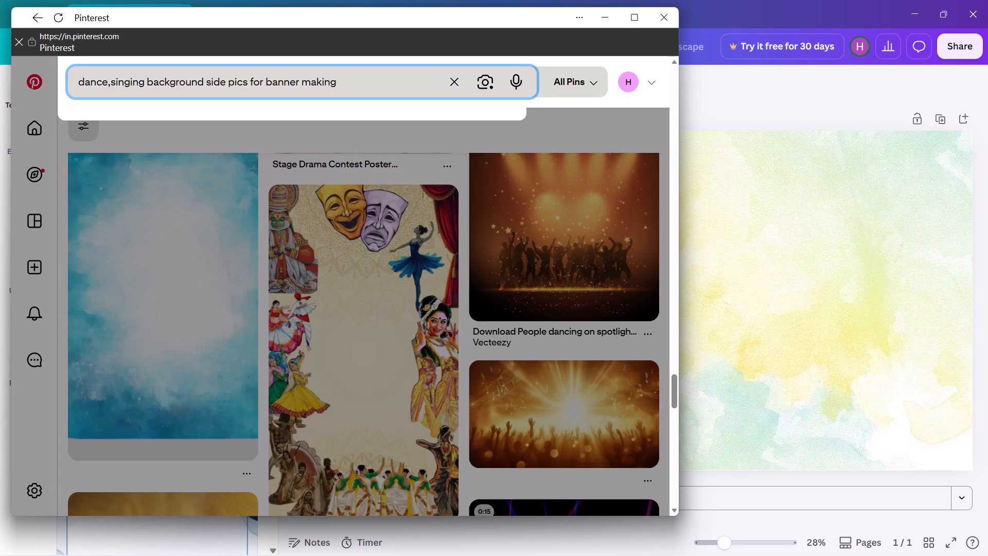
pyautogui.write(',skits')
pyautogui.press('space')
pyautogui.press(',')
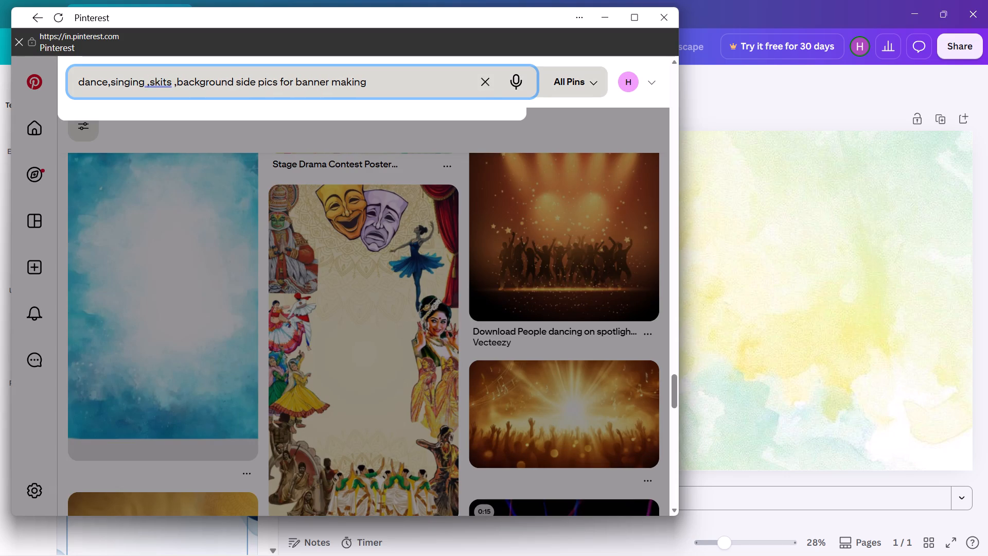
pyautogui.write('mime,')
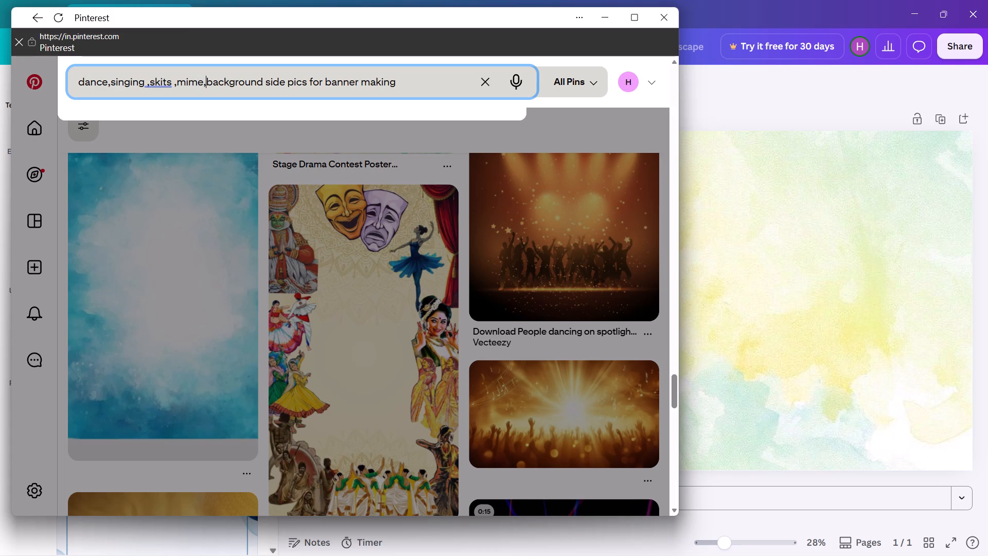
pyautogui.write('and')
pyautogui.press('space')
pyautogui.write('so')
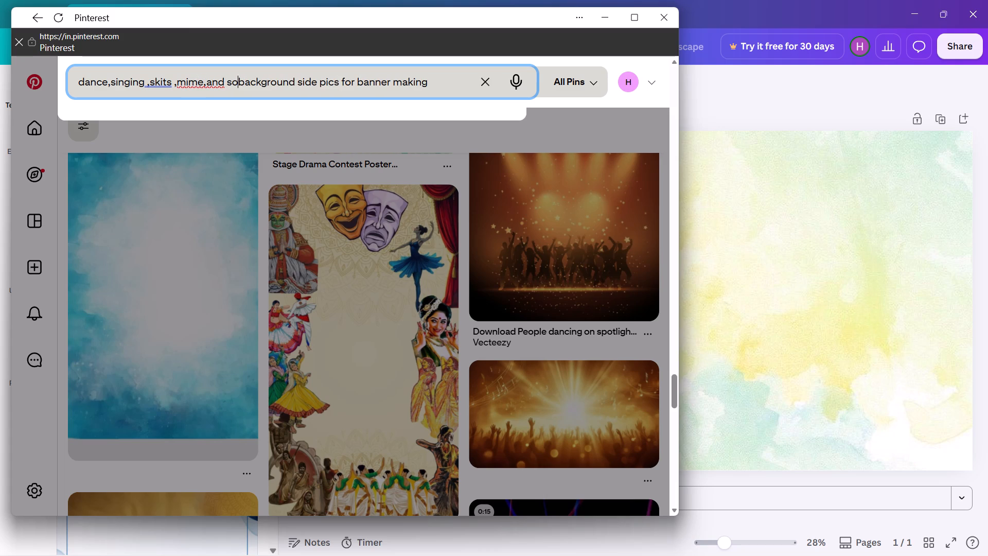
pyautogui.press('BackSpace')
pyautogui.write('ports')
pyautogui.press('Return')
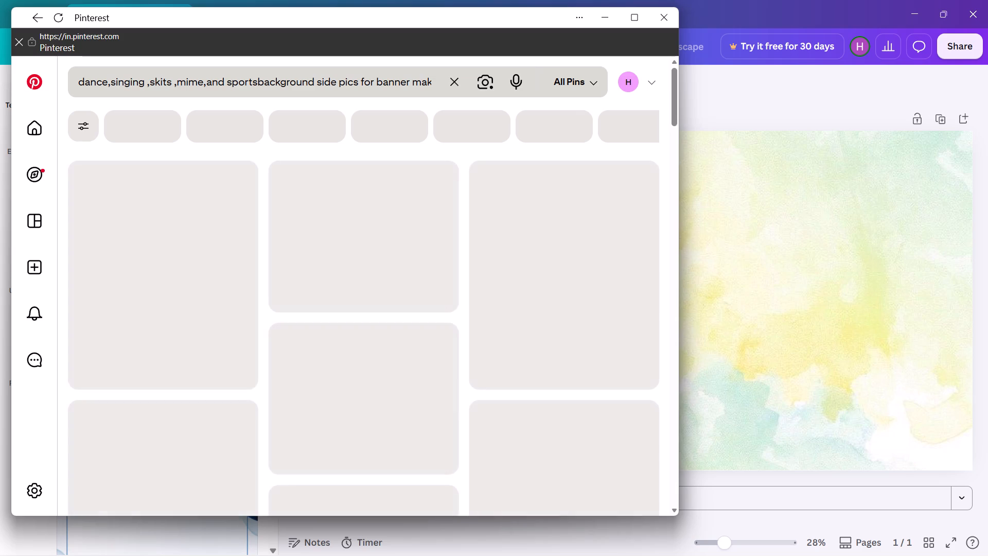
# Browse the results covering dance, singing, skits, mime and sports for side pictures suited to the event banner.
pyautogui.scroll(-1, 146, 83)
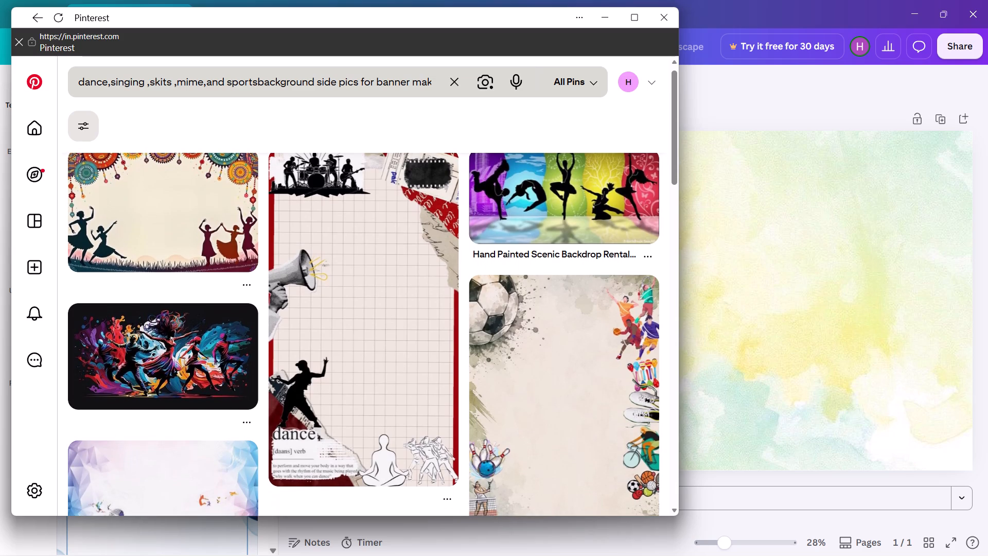
pyautogui.scroll(-2, 146, 83)
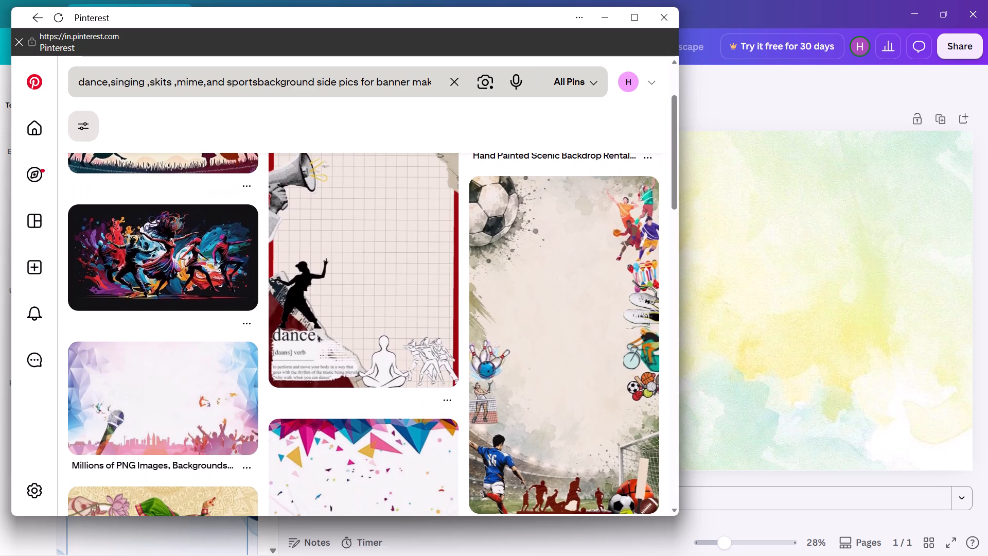
pyautogui.scroll(-1, 146, 83)
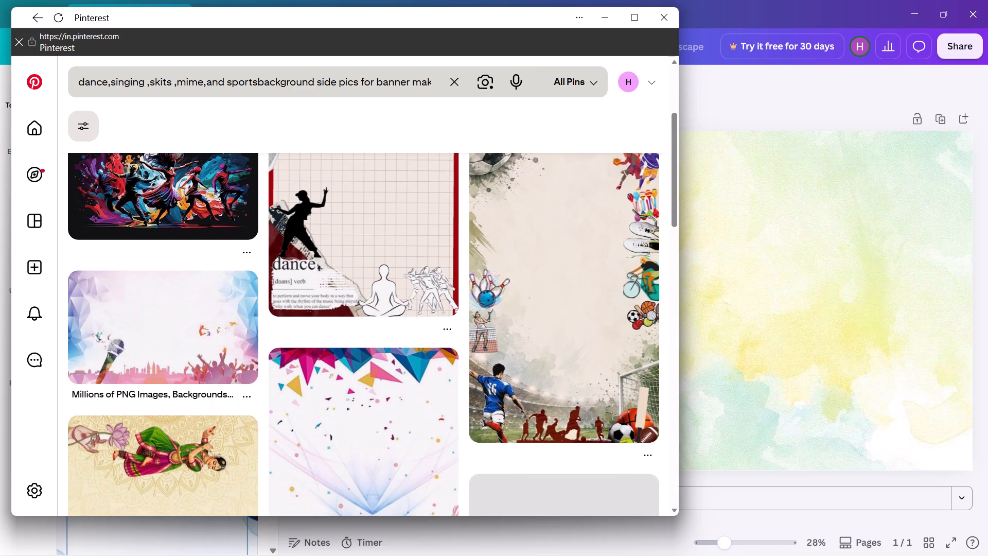
pyautogui.scroll(-1, 146, 83)
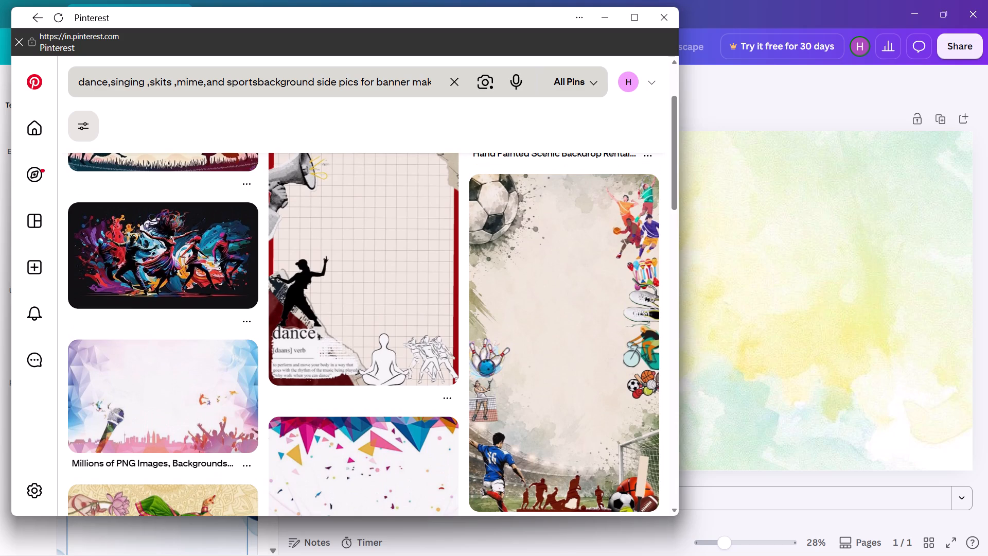
pyautogui.scroll(-4, 146, 83)
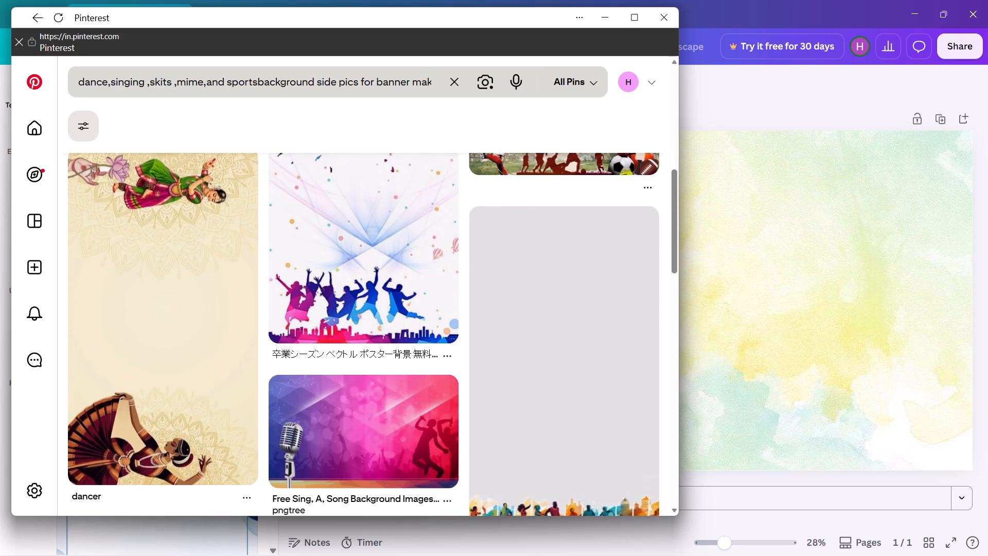
pyautogui.scroll(-6, 146, 83)
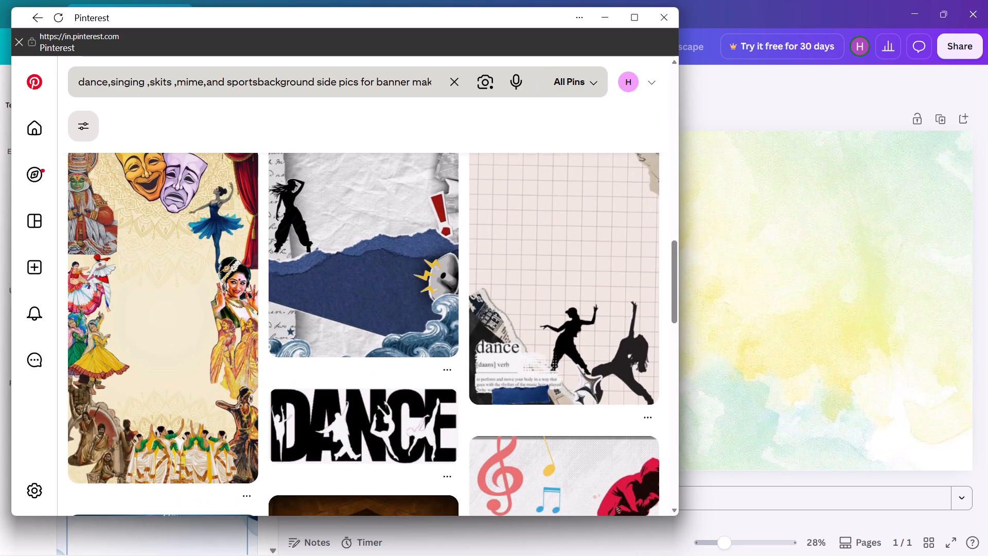
pyautogui.scroll(-1, 146, 83)
pyautogui.scroll(1, 146, 83)
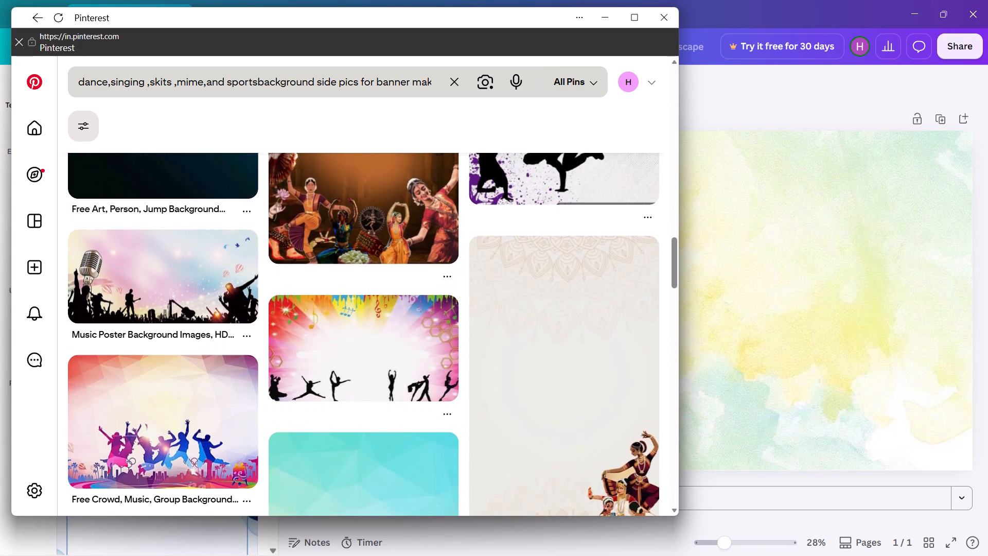
pyautogui.scroll(1, 146, 83)
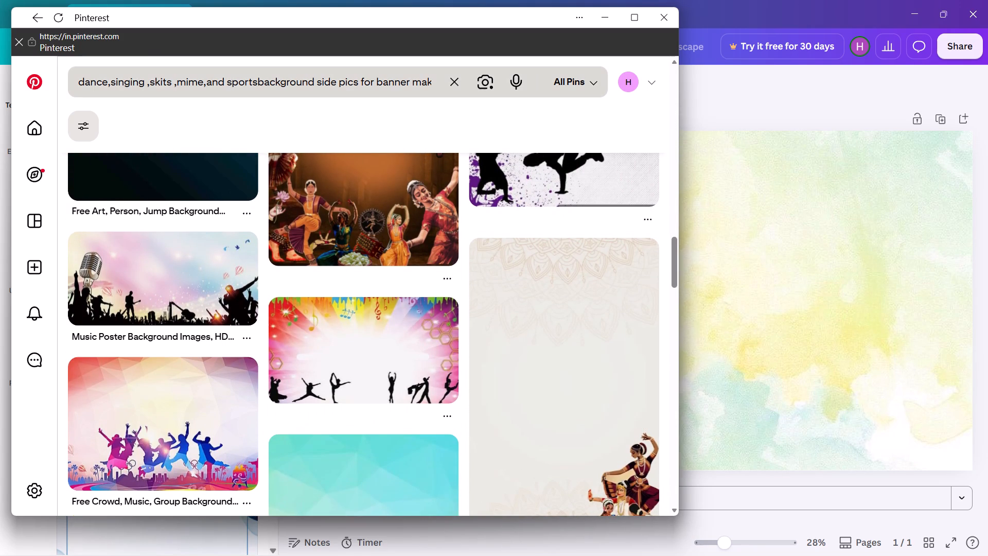
# Insert the missing space between "sports" and "background" in the Pinterest query and rerun the search.
pyautogui.click(255, 82)
pyautogui.click(256, 83)
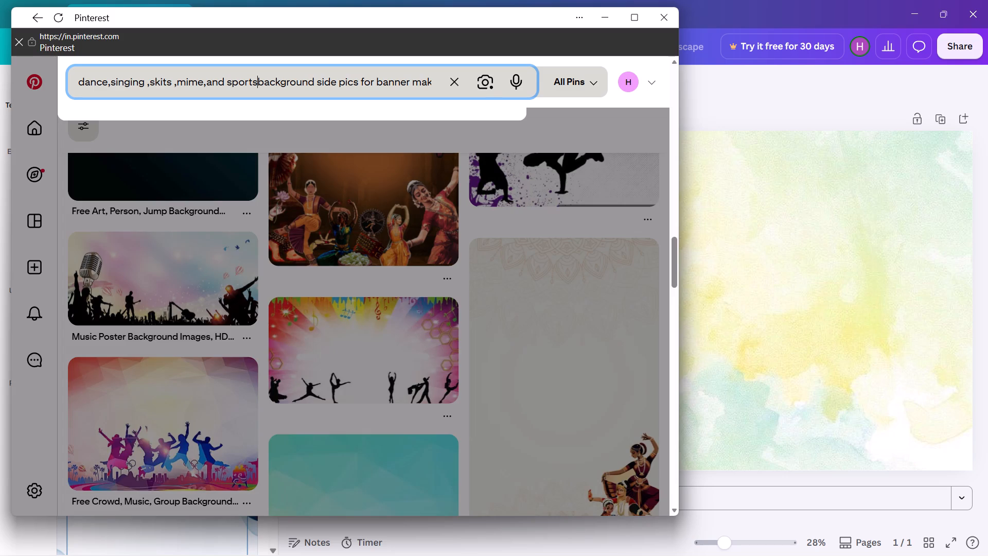
pyautogui.press('space')
pyautogui.press('Return')
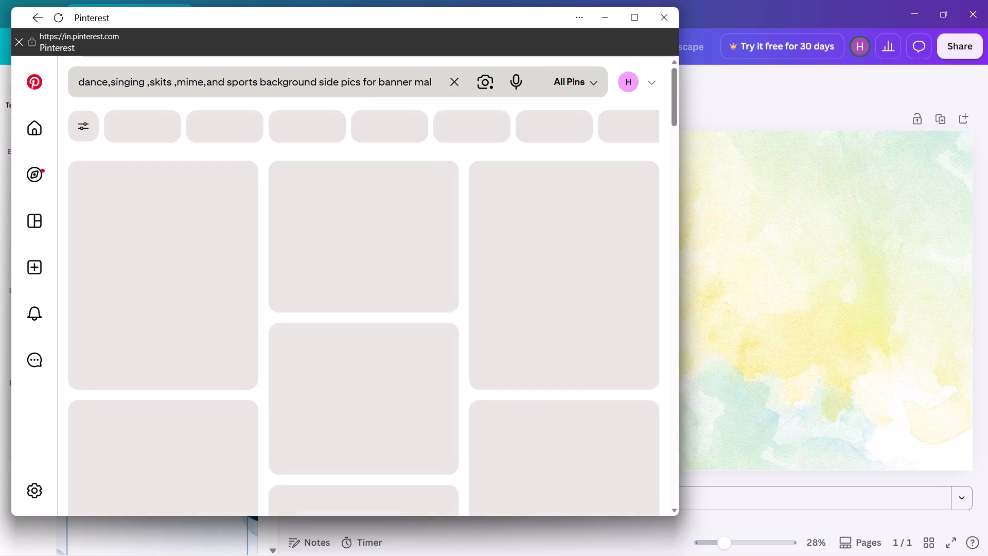
# Browse the results of the corrected dance, singing, skits, mime and sports search for side pictures that could suit the event banner.
pyautogui.scroll(-3, 256, 83)
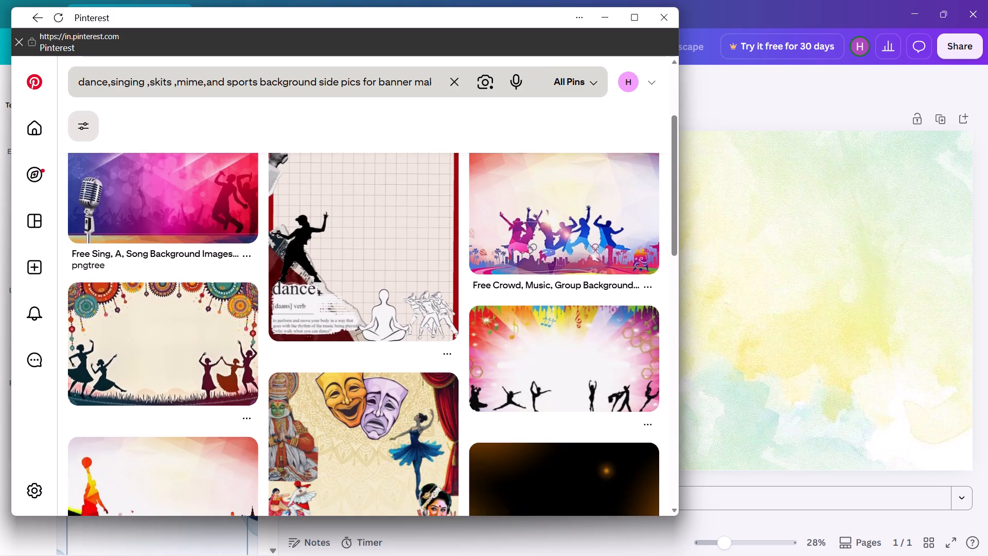
pyautogui.scroll(-6, 256, 83)
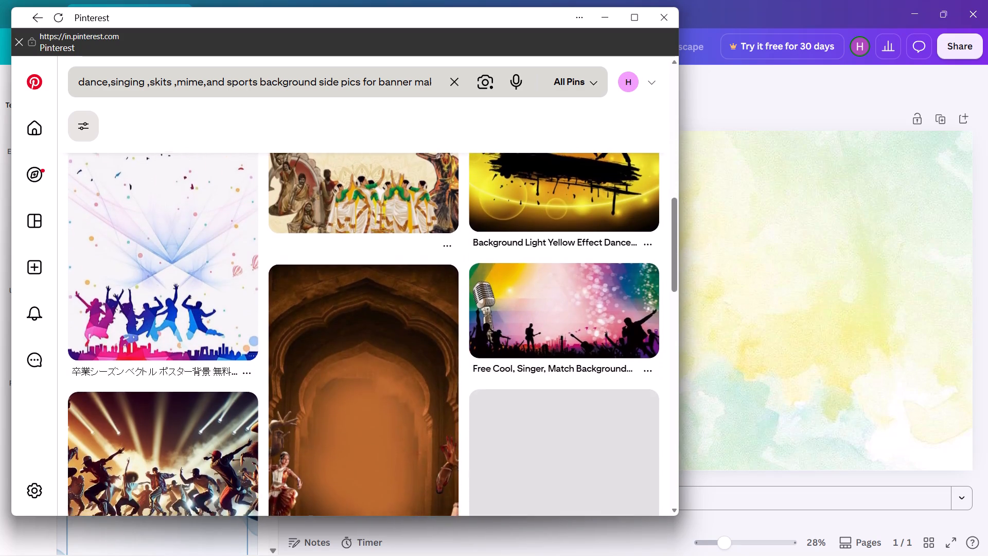
pyautogui.scroll(-2, 256, 83)
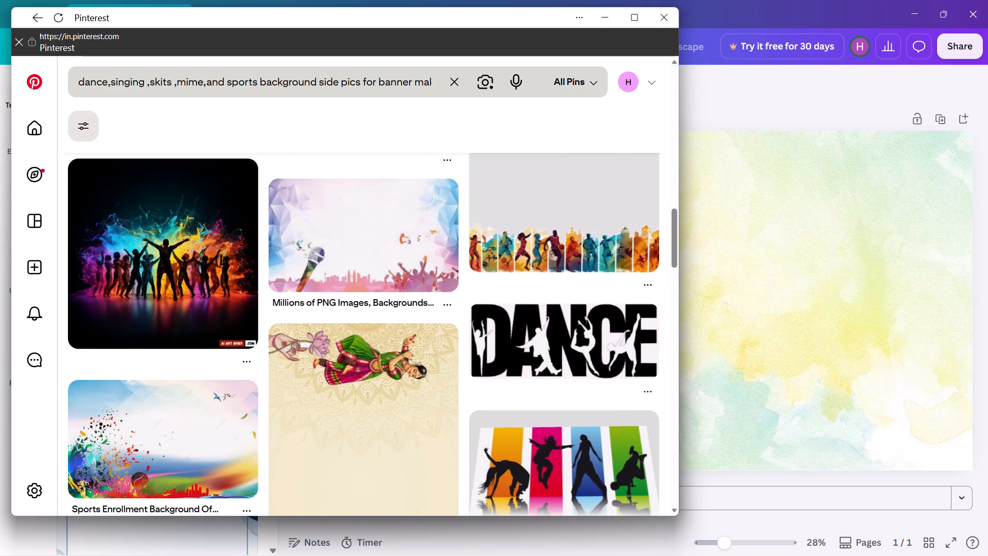
pyautogui.scroll(-4, 256, 83)
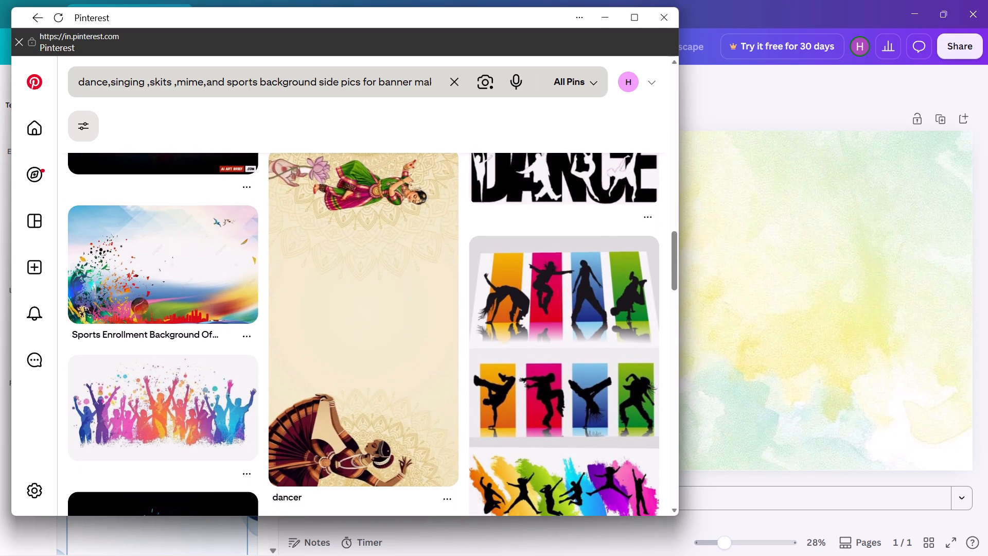
pyautogui.scroll(-7, 256, 83)
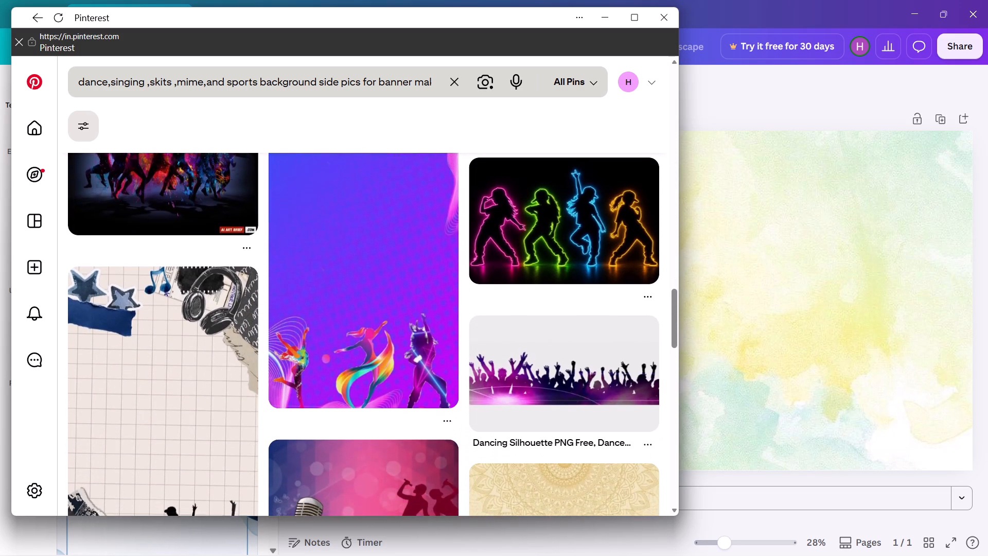
pyautogui.scroll(-6, 256, 83)
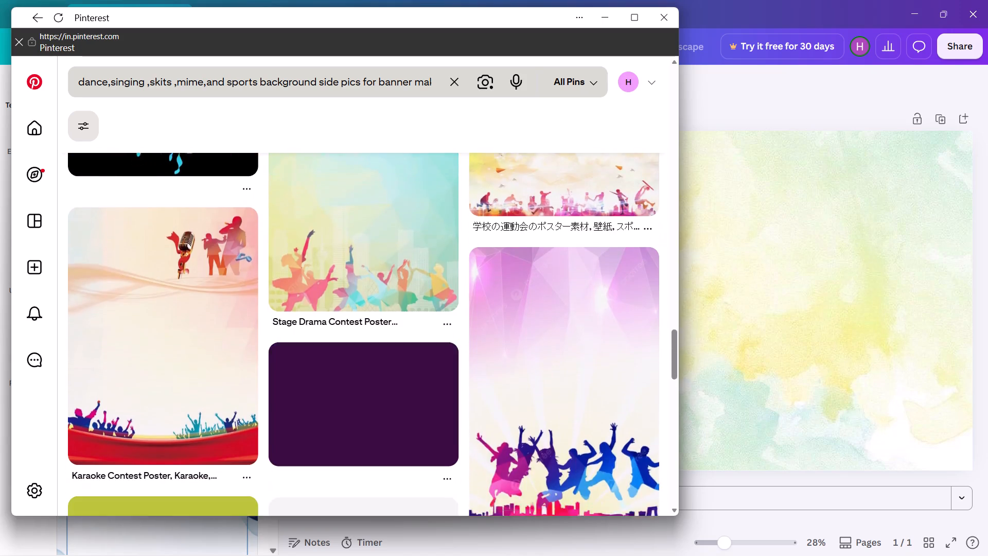
pyautogui.scroll(-1, 256, 83)
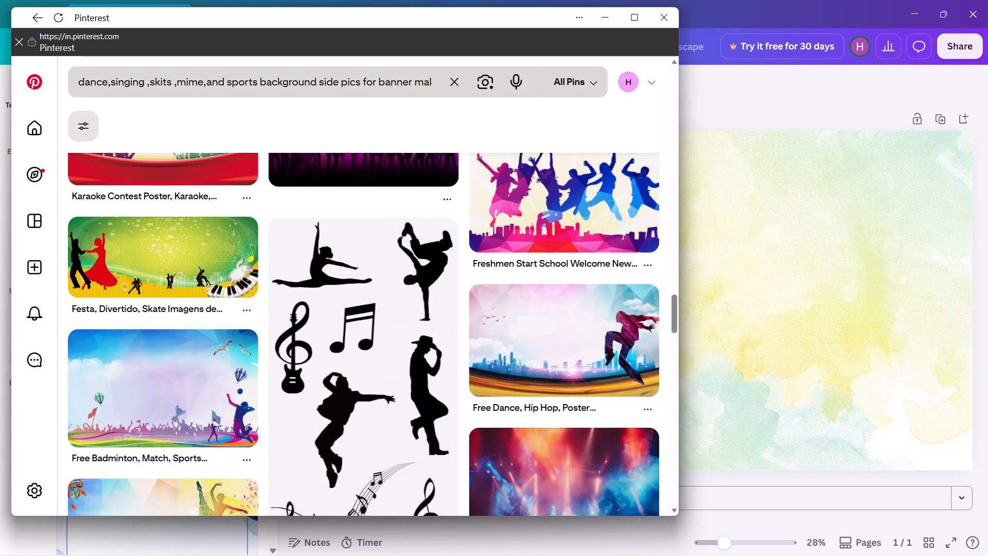
pyautogui.scroll(-2, 256, 83)
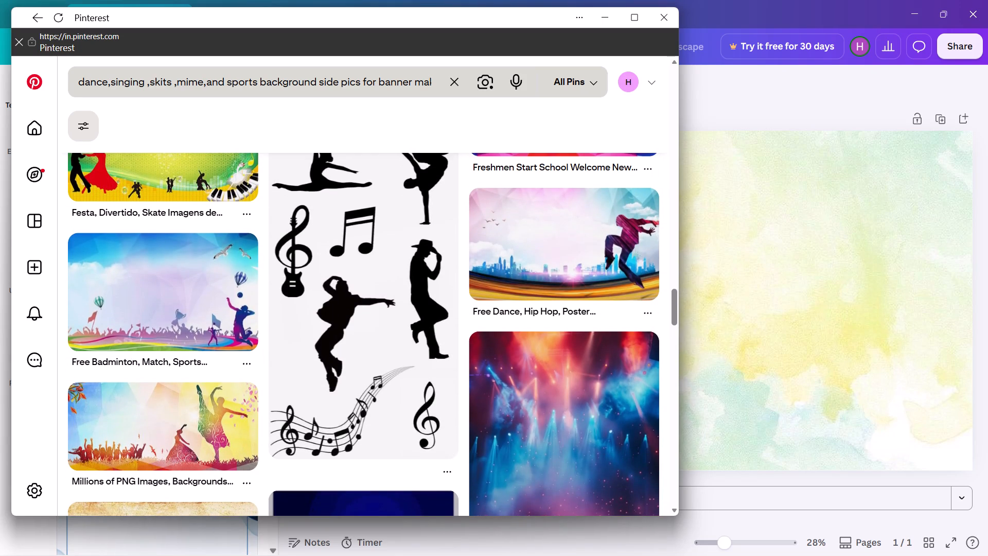
pyautogui.scroll(-2, 256, 83)
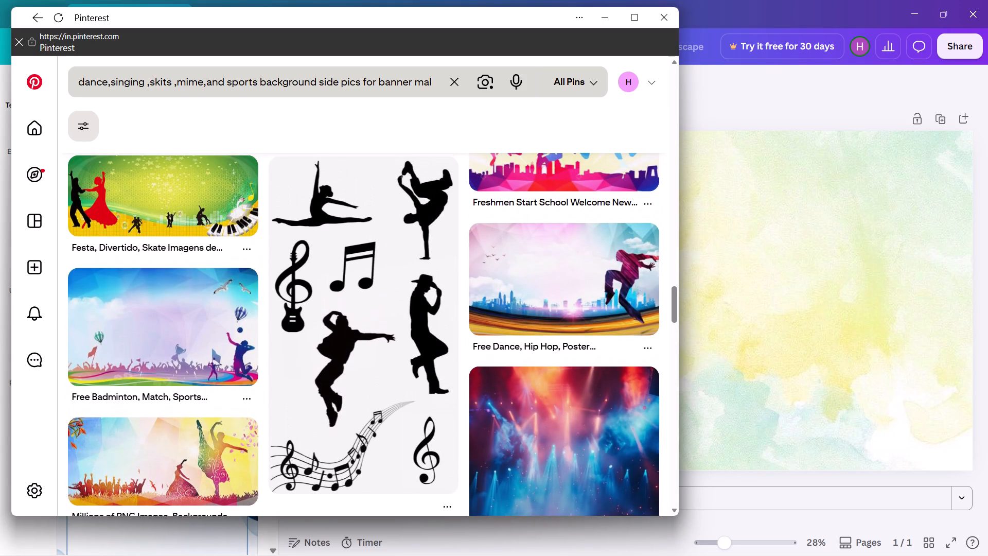
pyautogui.scroll(-1, 256, 83)
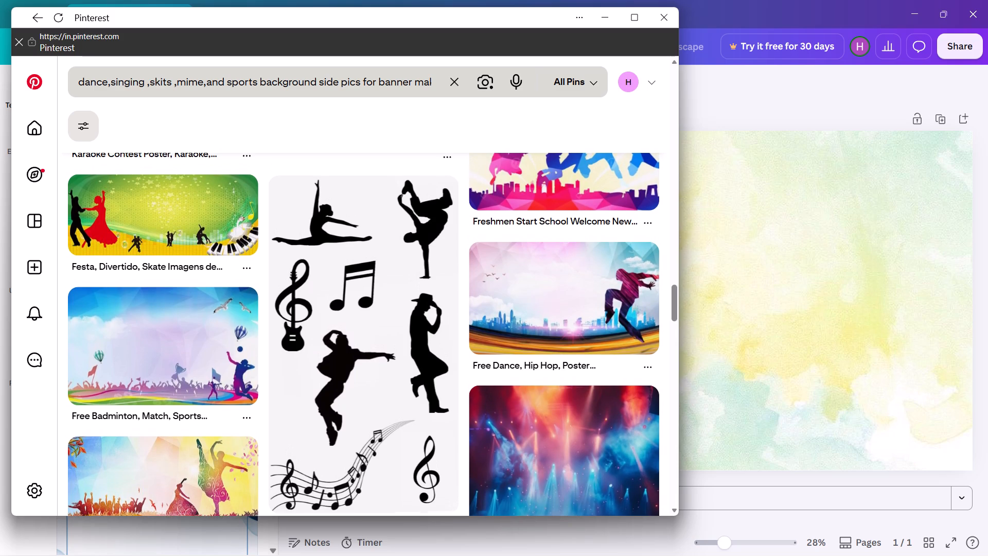
pyautogui.scroll(-2, 256, 83)
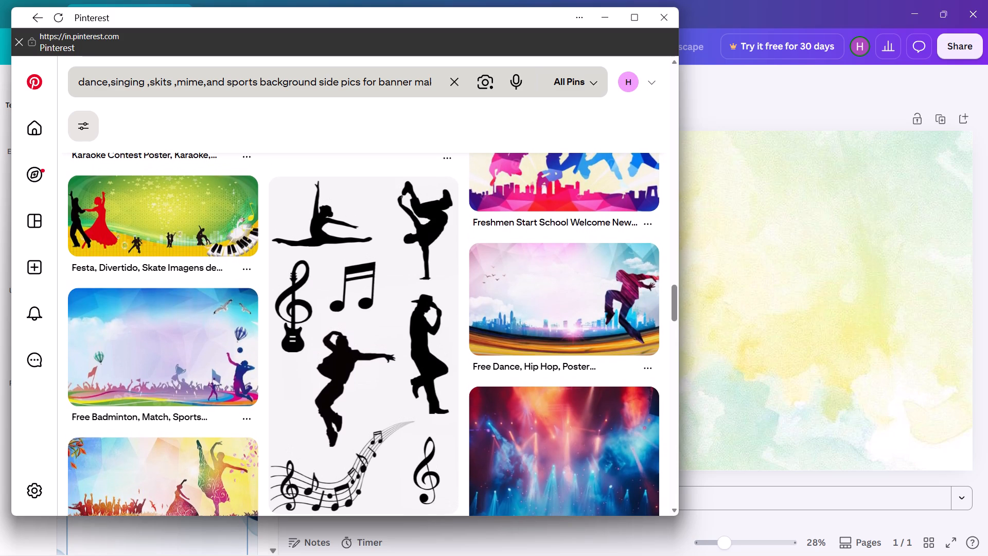
pyautogui.scroll(-3, 256, 83)
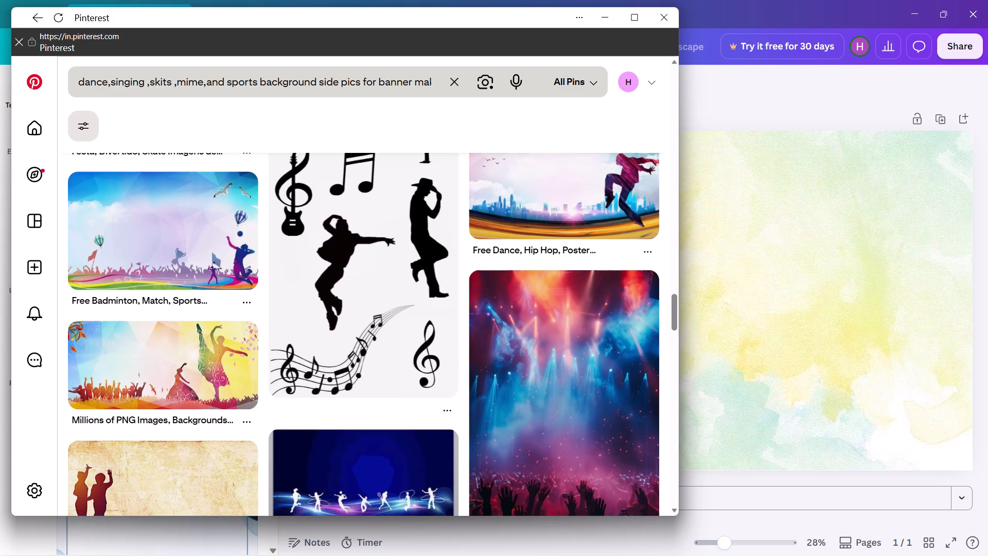
pyautogui.scroll(-3, 256, 83)
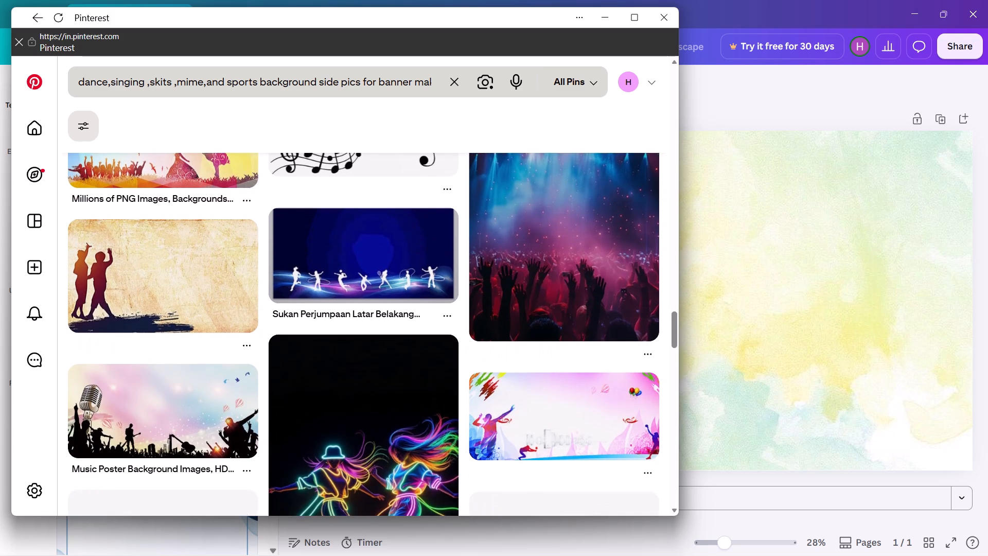
pyautogui.scroll(-5, 256, 83)
pyautogui.hscroll(1, 256, 83)
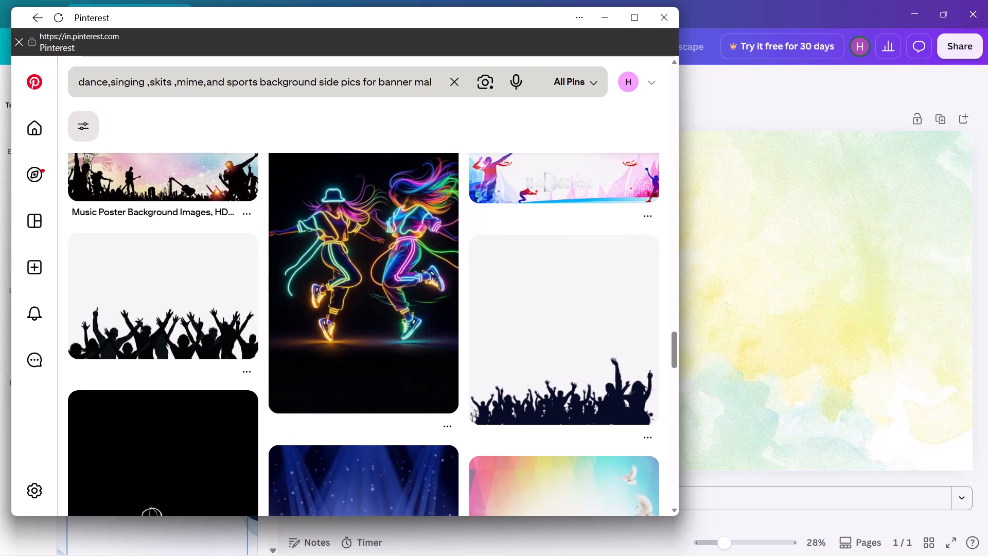
pyautogui.hscroll(2, 256, 83)
pyautogui.scroll(-1, 256, 83)
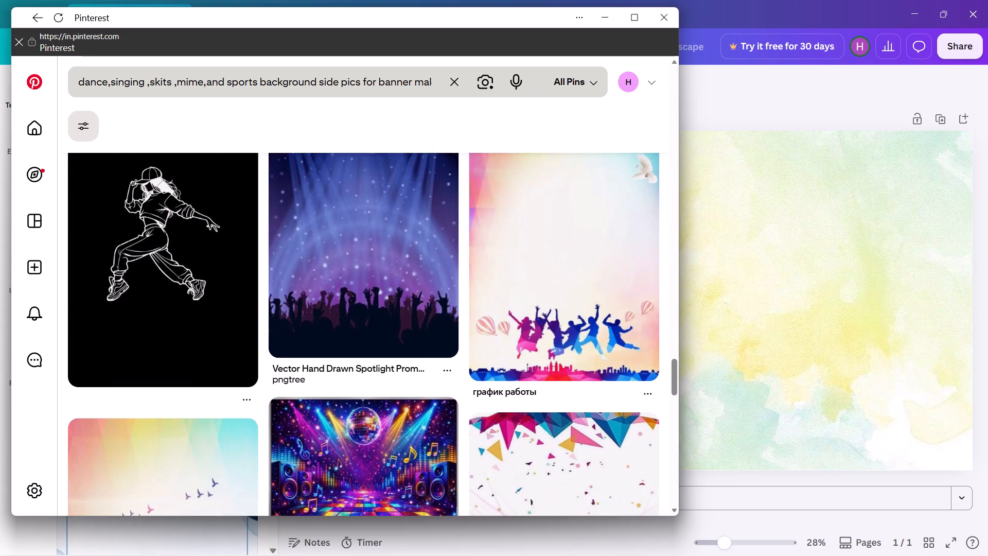
pyautogui.scroll(-3, 256, 83)
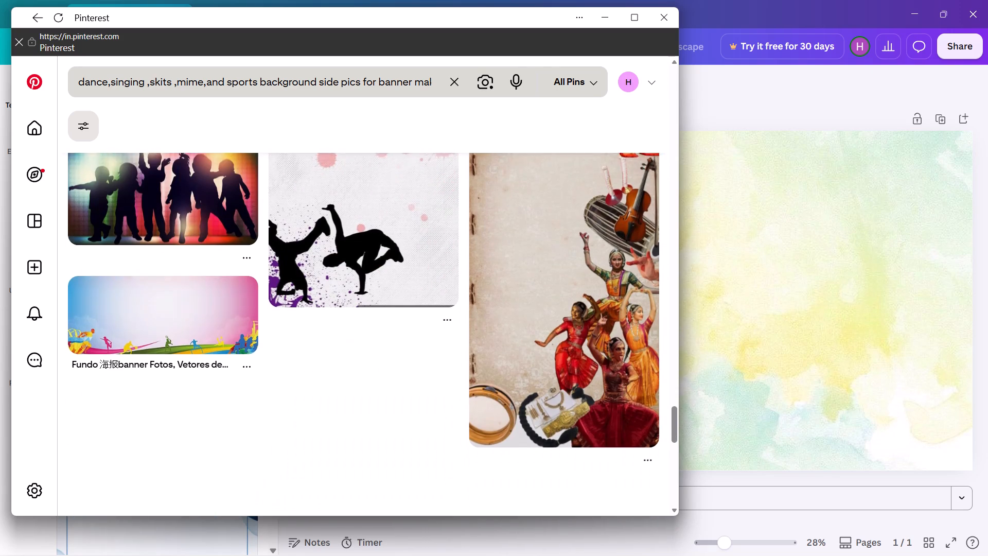
pyautogui.scroll(-5, 256, 83)
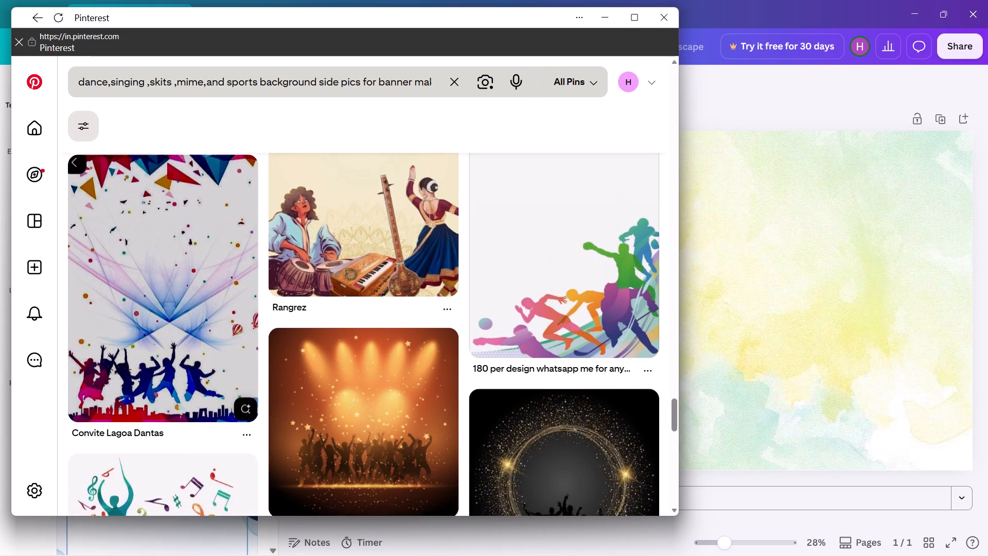
pyautogui.scroll(-3, 256, 83)
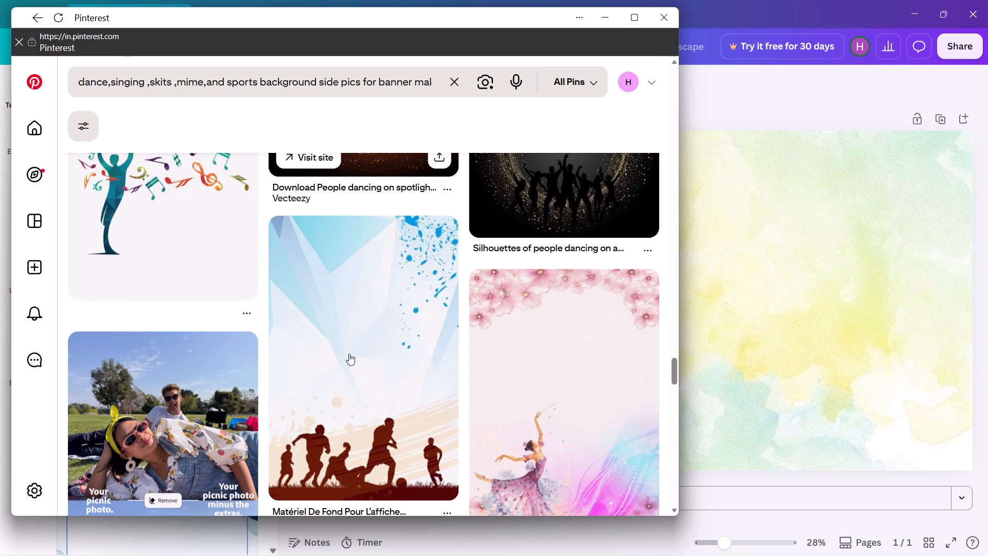
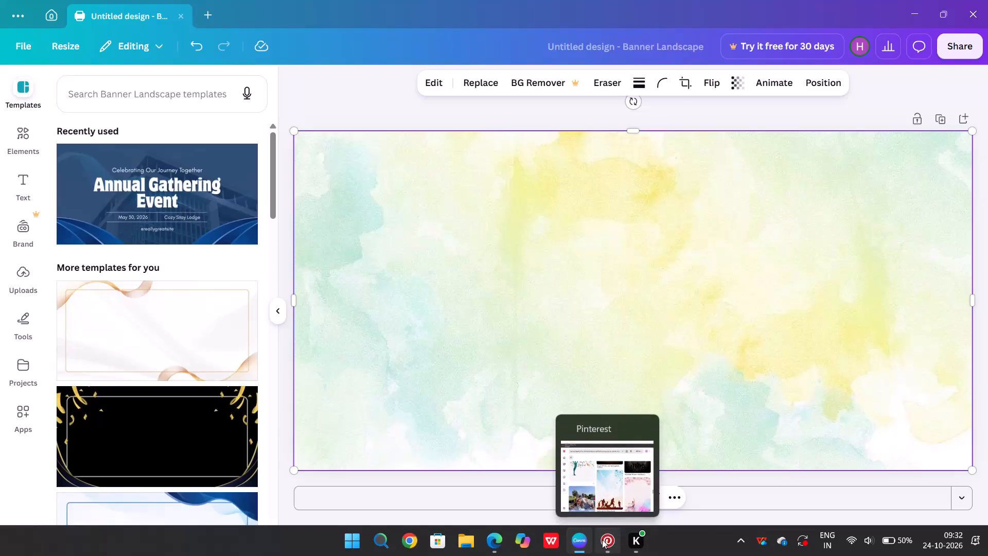
# Switch to Pinterest and browse further through the dance, singing, skits, mime and sports results for side pictures suited to the event banner.
pyautogui.click(602, 540)
pyautogui.scroll(-4, 473, 394)
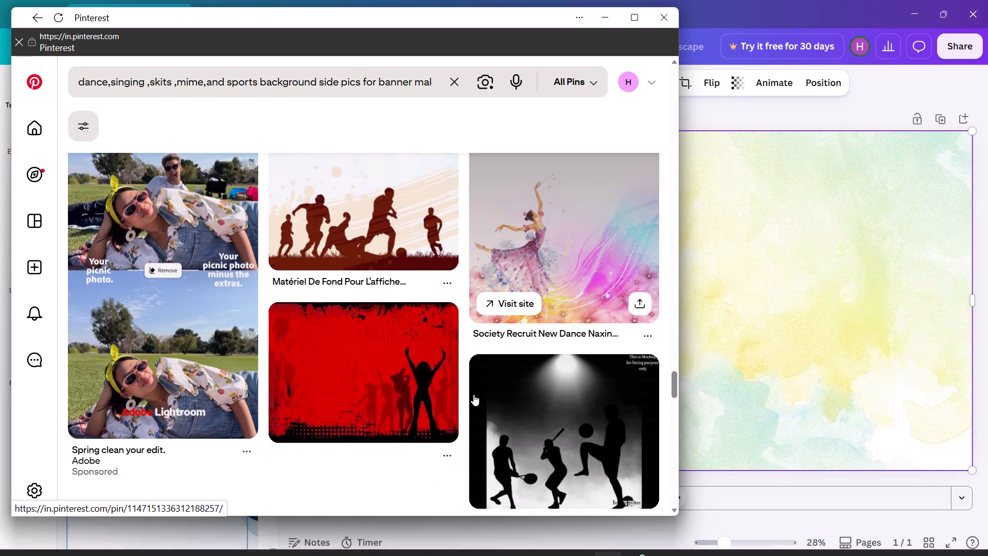
pyautogui.scroll(-6, 473, 394)
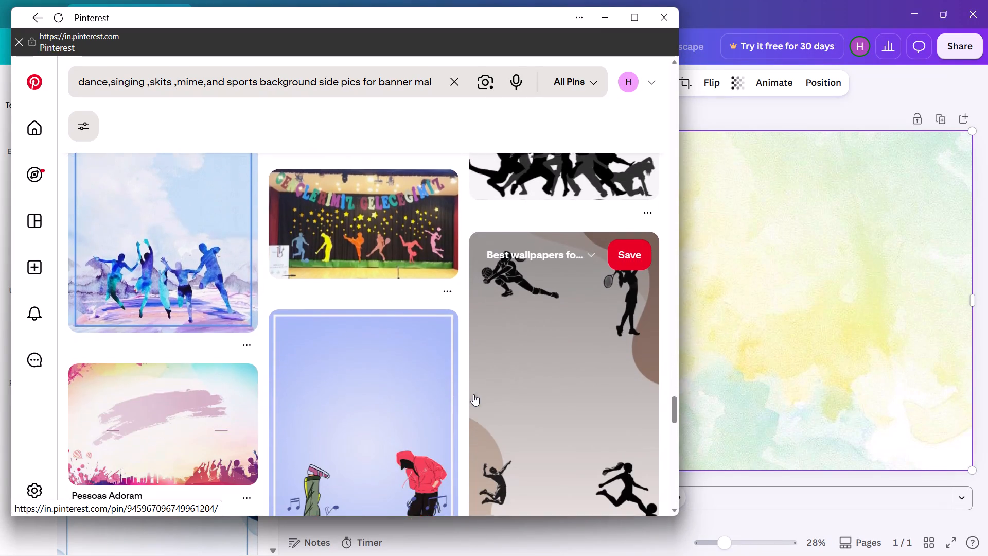
pyautogui.scroll(-6, 473, 394)
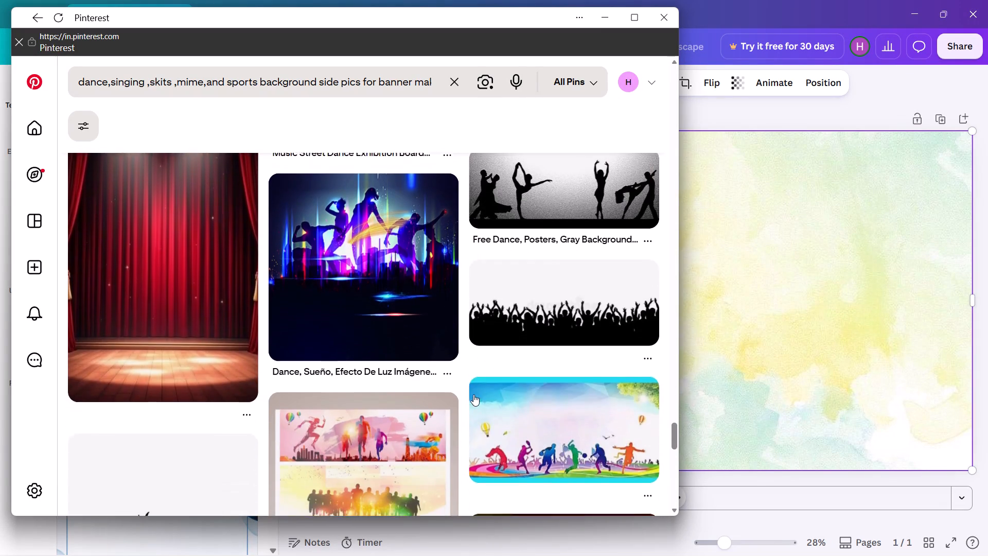
pyautogui.scroll(-5, 473, 394)
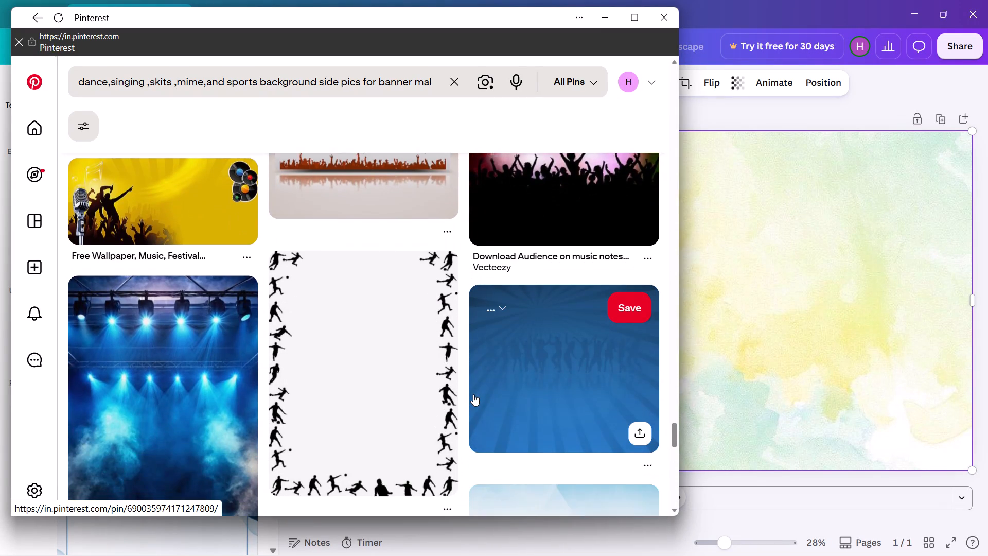
pyautogui.scroll(-3, 473, 394)
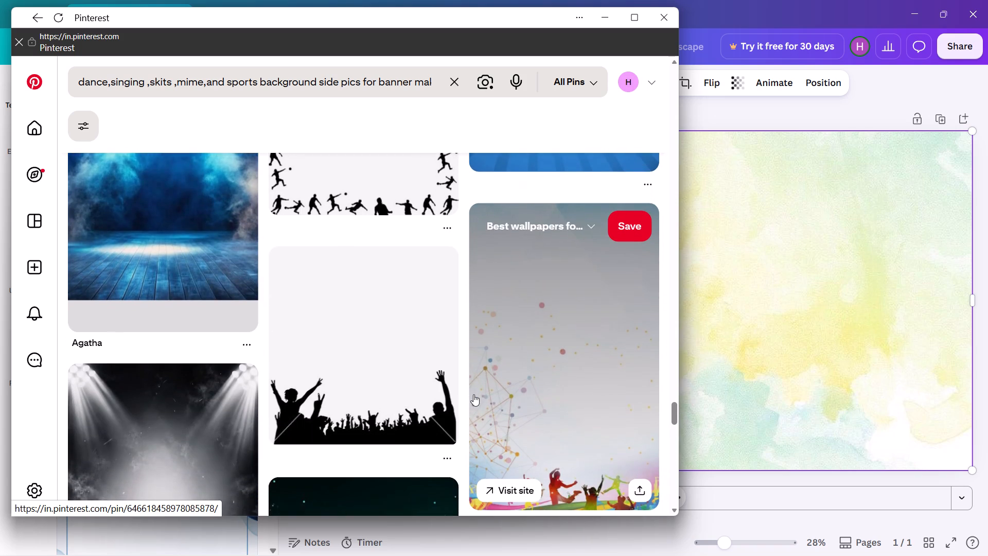
pyautogui.scroll(-7, 473, 394)
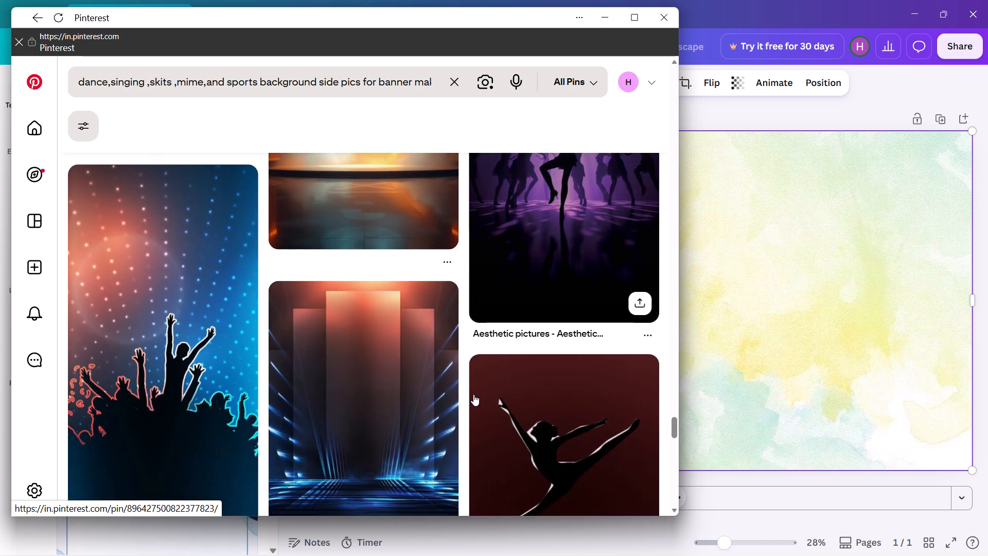
pyautogui.scroll(-5, 473, 394)
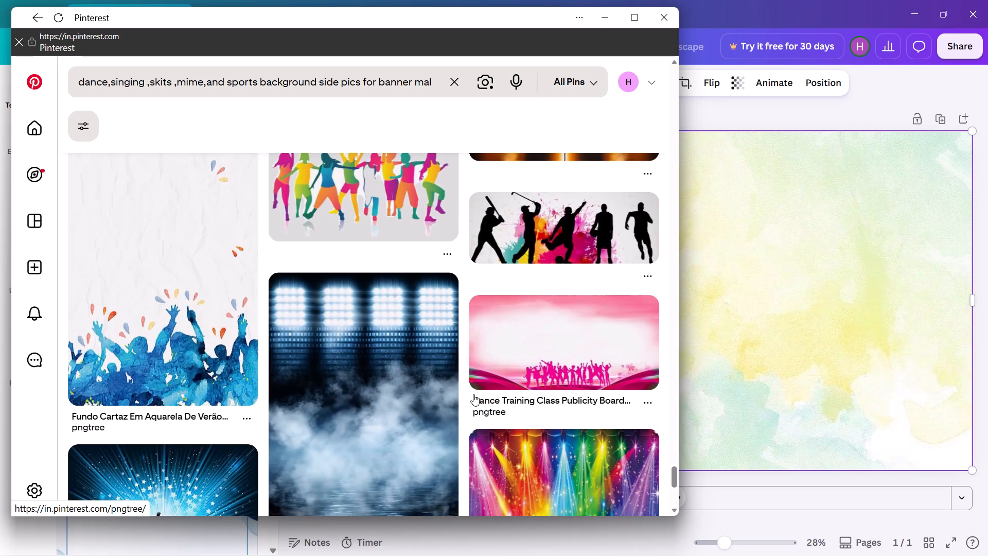
pyautogui.scroll(-3, 473, 394)
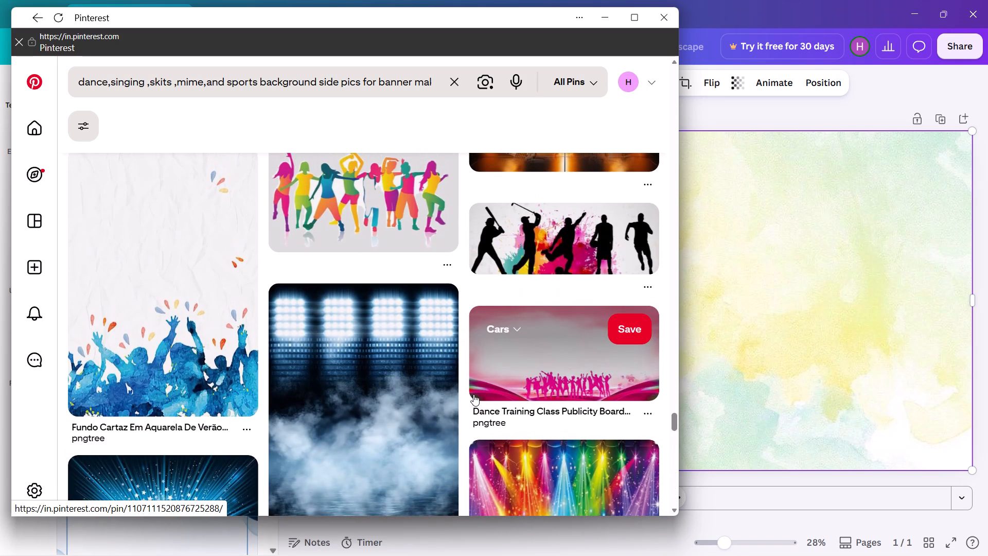
pyautogui.scroll(-1, 473, 394)
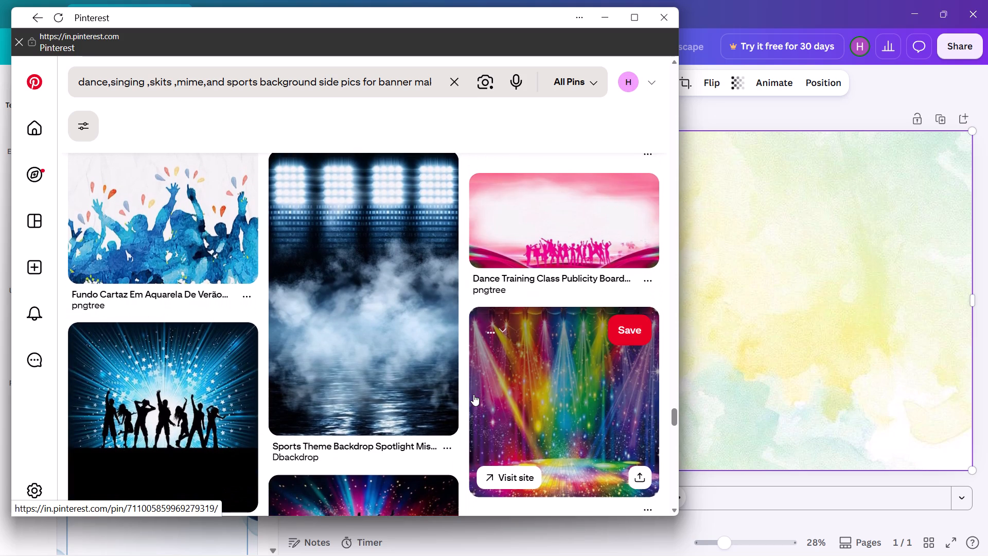
pyautogui.scroll(-1, 473, 394)
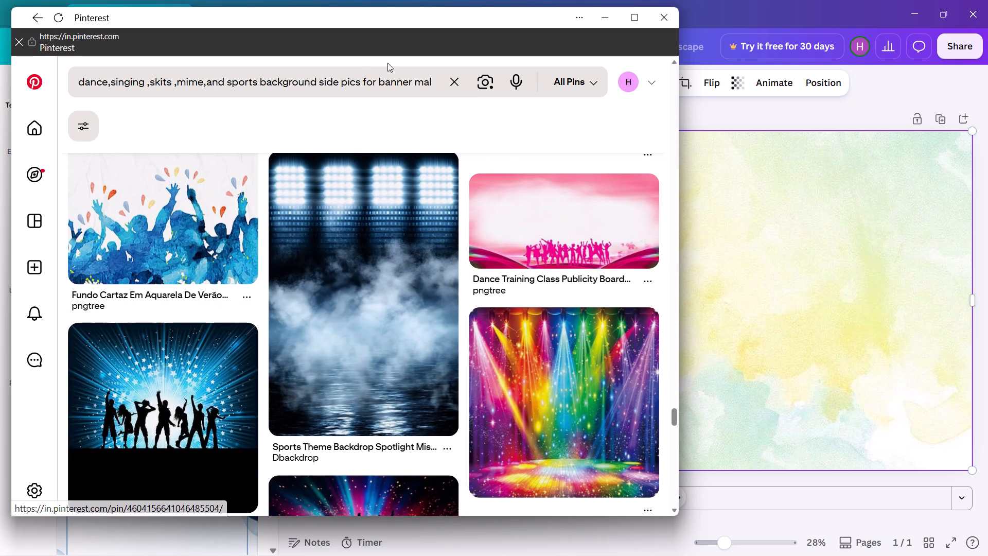
# Replace the Pinterest query with "dancing posters" and run the search.
pyautogui.click(424, 74)
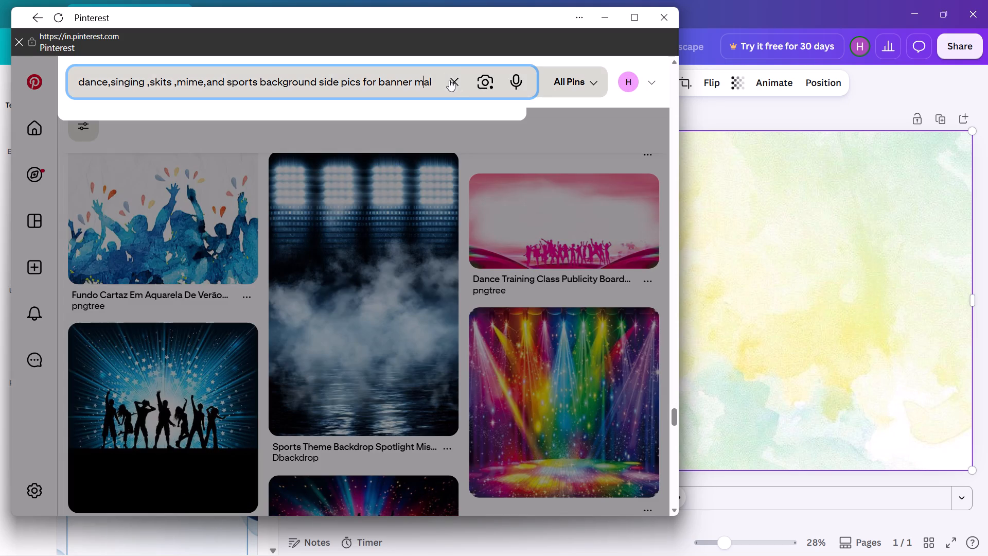
pyautogui.click(449, 80)
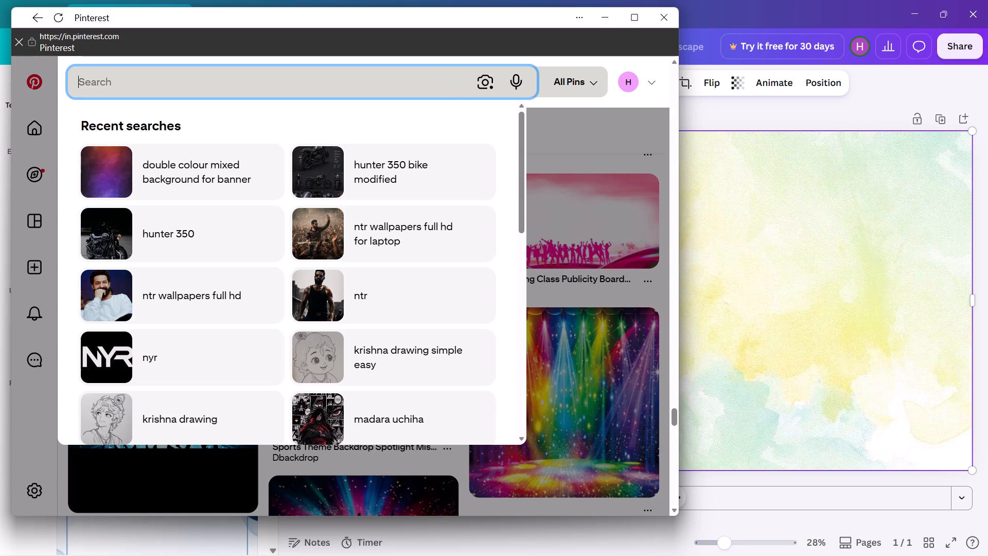
pyautogui.write('dancing')
pyautogui.press('space')
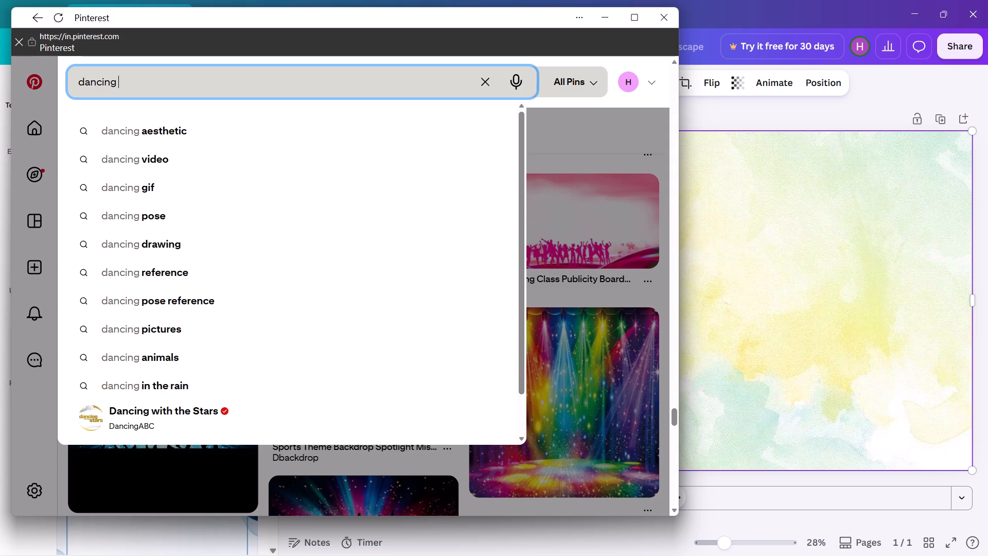
pyautogui.write('pos')
pyautogui.write('ters')
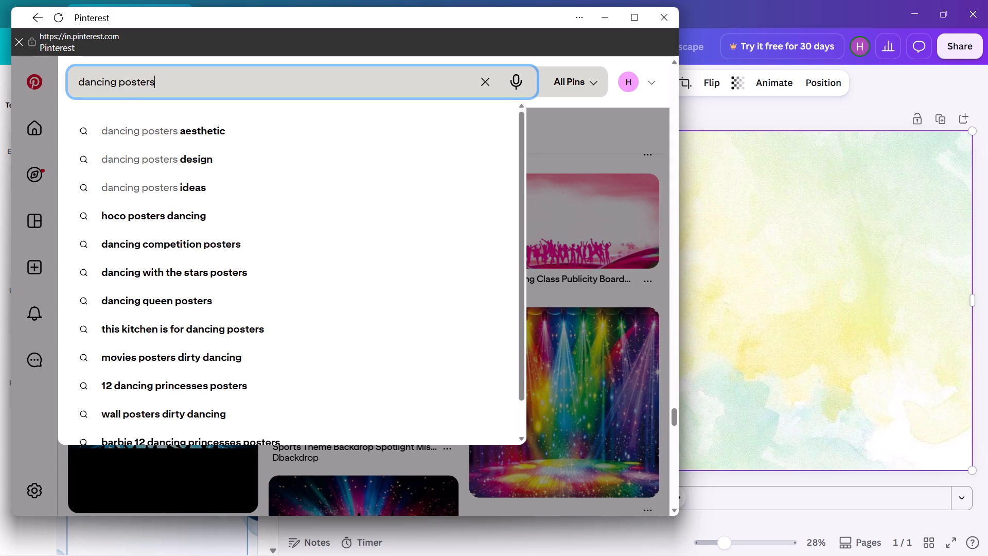
pyautogui.press('space')
pyautogui.press('Return')
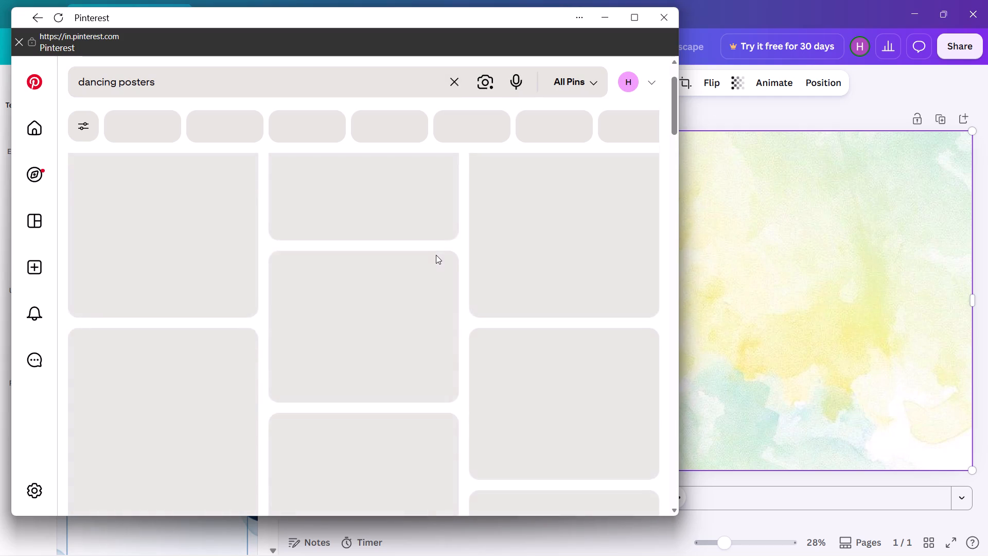
# Browse the dancing posters results for dancer artwork that could decorate the side of the banner.
pyautogui.scroll(5, 436, 255)
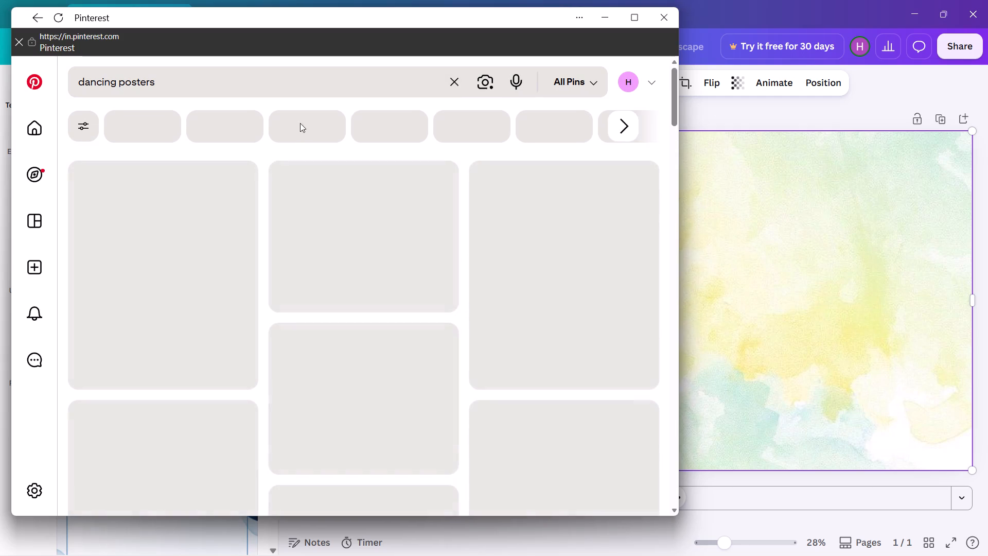
pyautogui.click(255, 83)
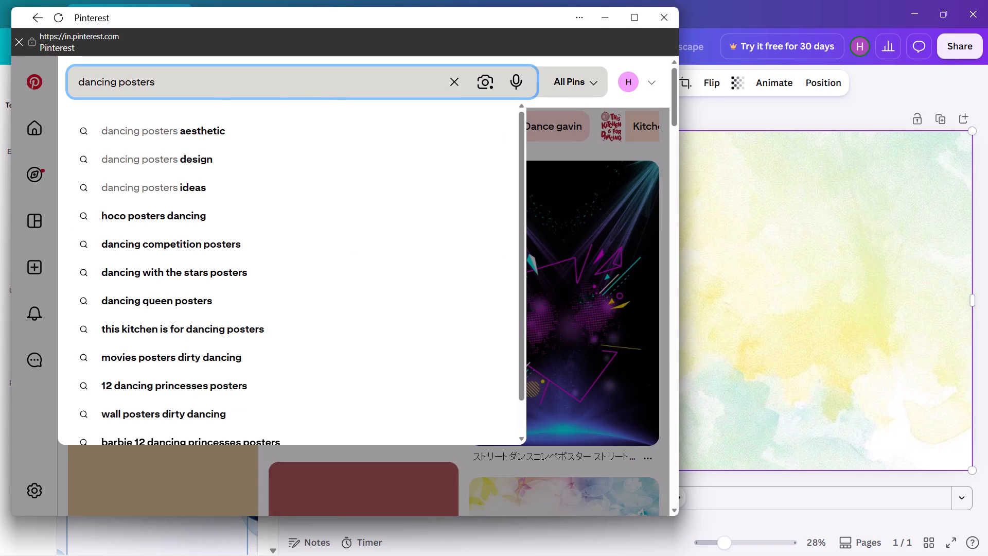
pyautogui.click(605, 293)
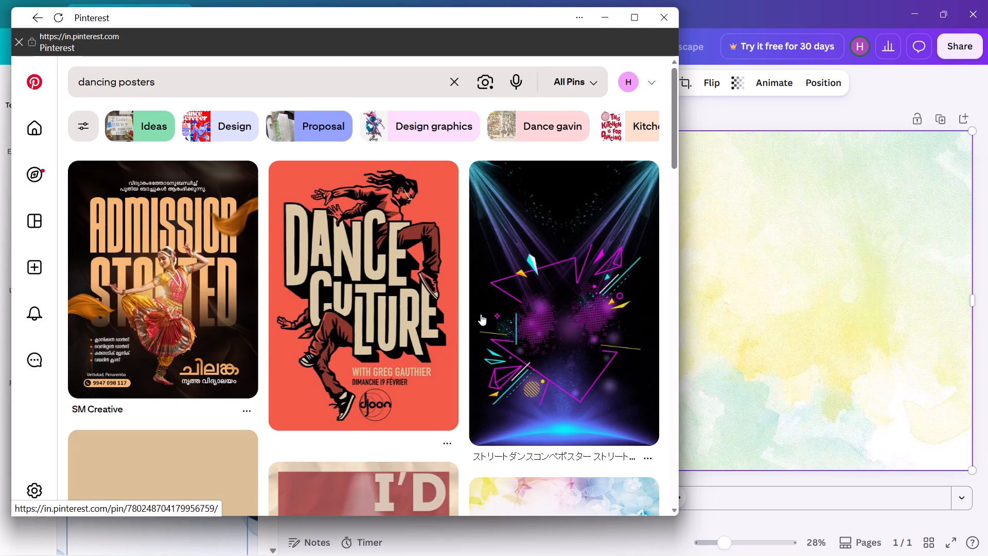
pyautogui.scroll(-9, 481, 314)
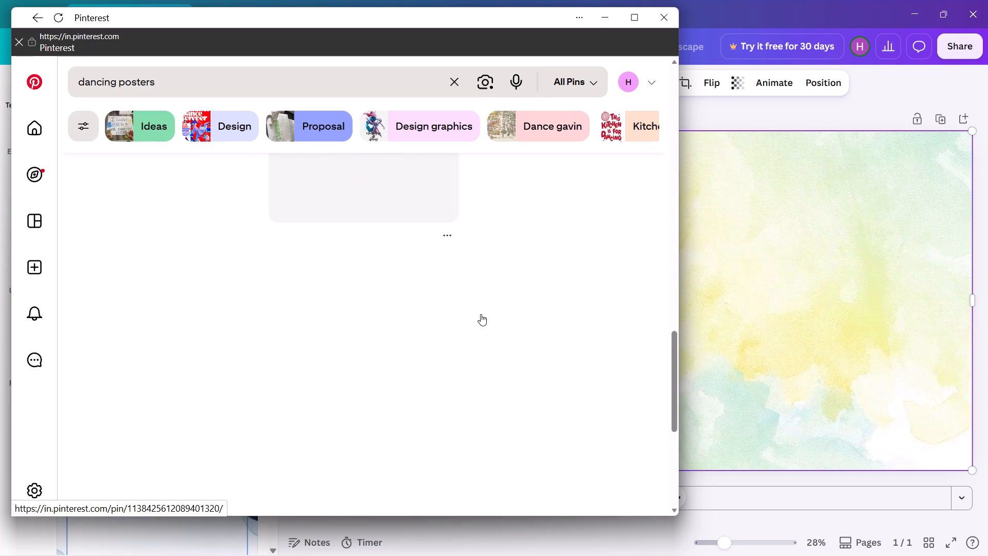
pyautogui.scroll(-3, 481, 314)
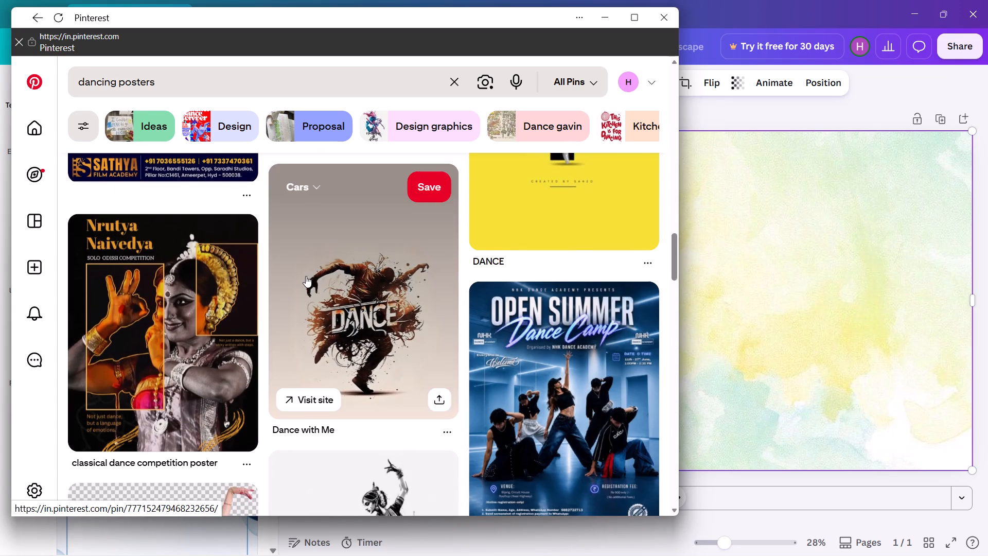
pyautogui.scroll(-8, 306, 276)
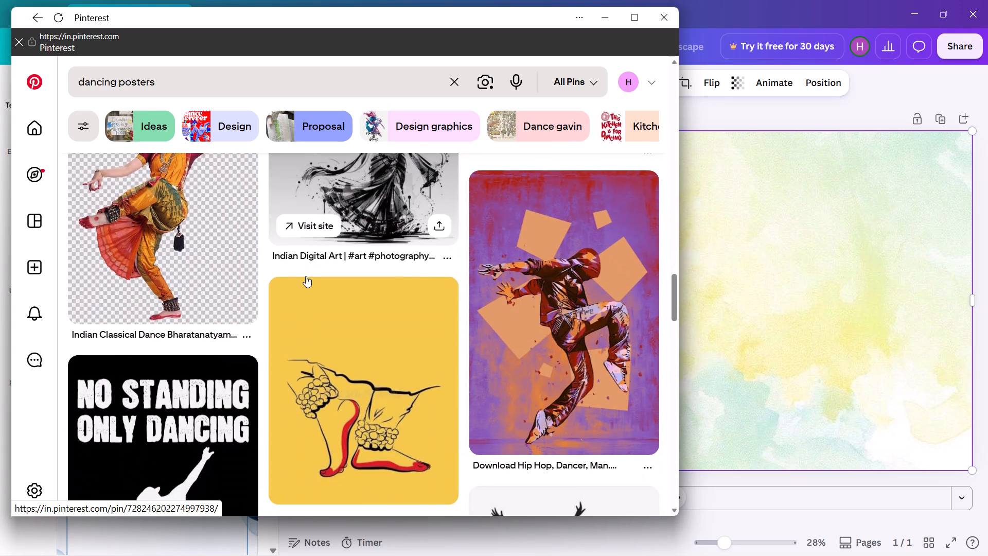
pyautogui.scroll(-4, 306, 276)
pyautogui.hscroll(1, 306, 276)
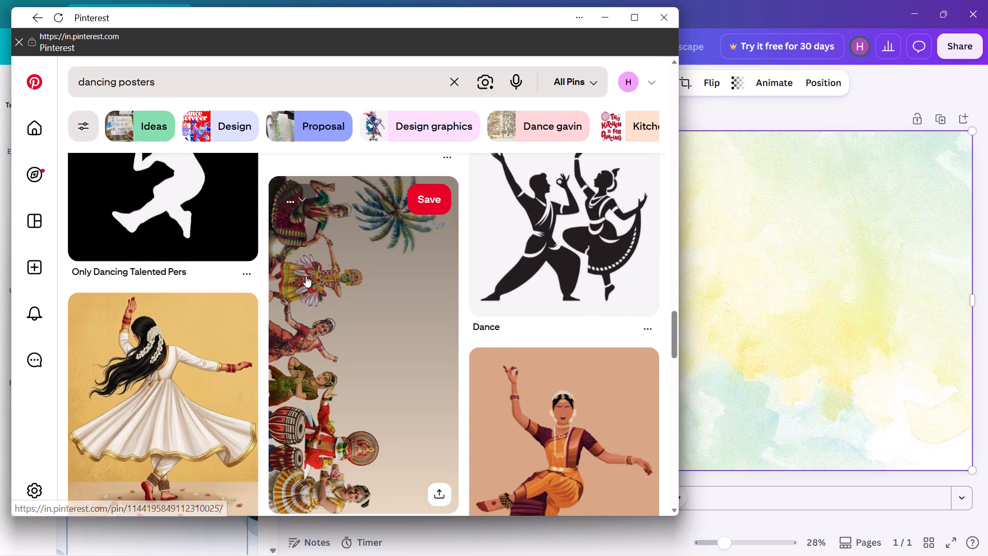
pyautogui.hscroll(4, 306, 276)
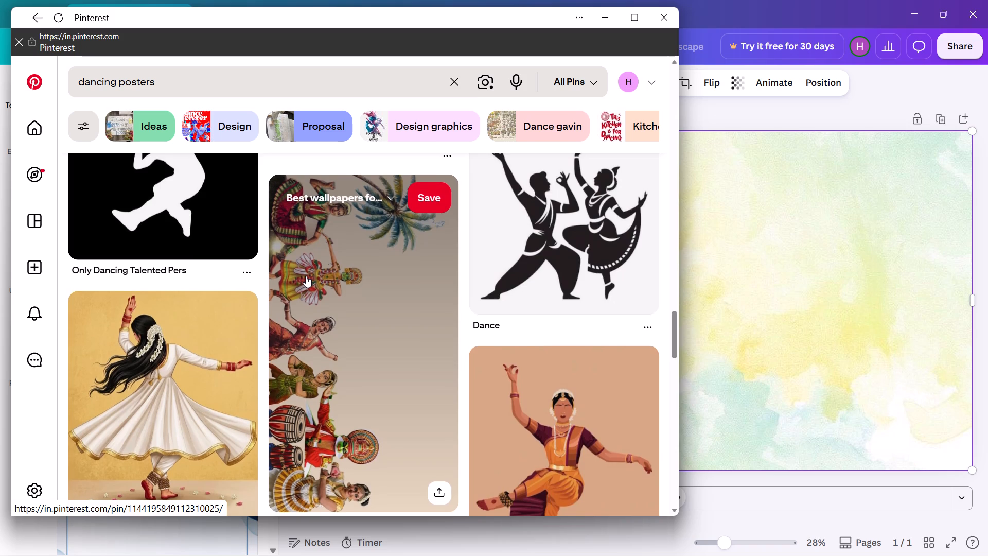
pyautogui.hscroll(1, 306, 276)
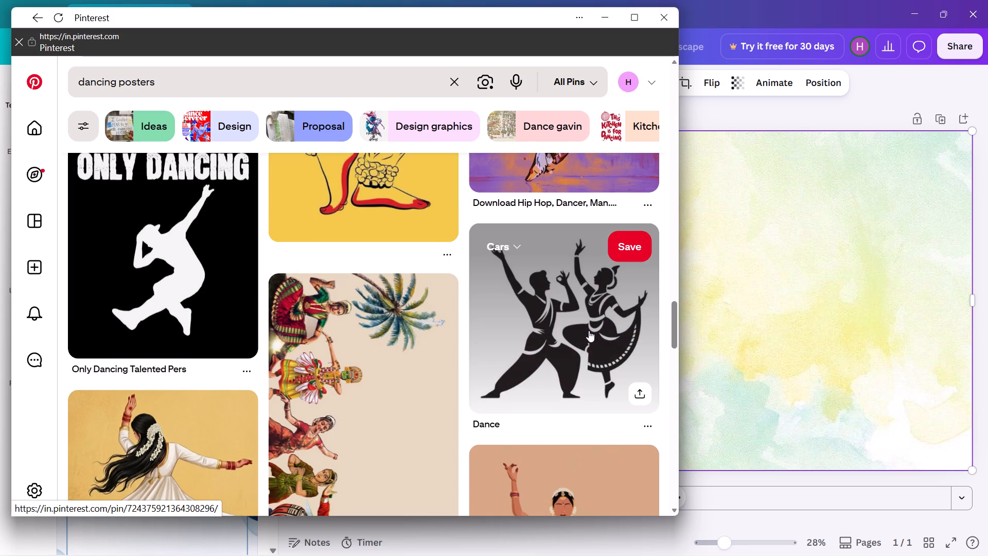
# Open the black-and-white Indian dance couple pin, and from its related pins open "Street Dance Man and Woman Posing.".
pyautogui.click(589, 331)
pyautogui.scroll(-10, 423, 311)
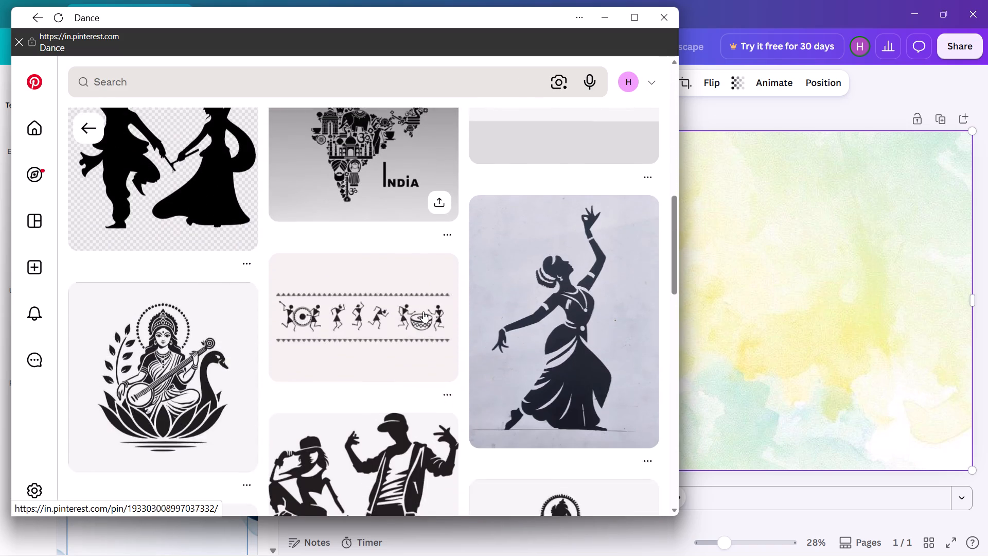
pyautogui.scroll(-2, 423, 311)
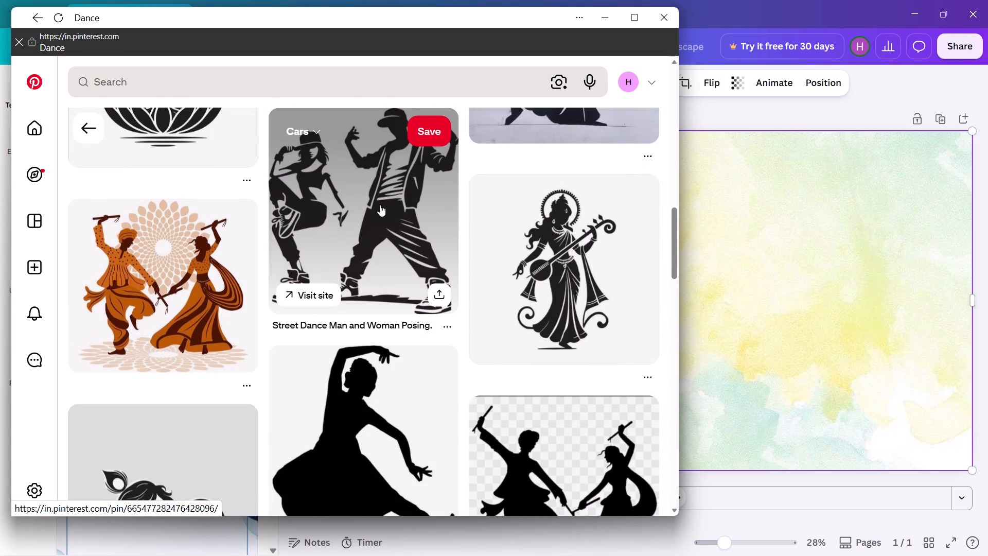
pyautogui.scroll(1, 380, 205)
pyautogui.click(374, 277)
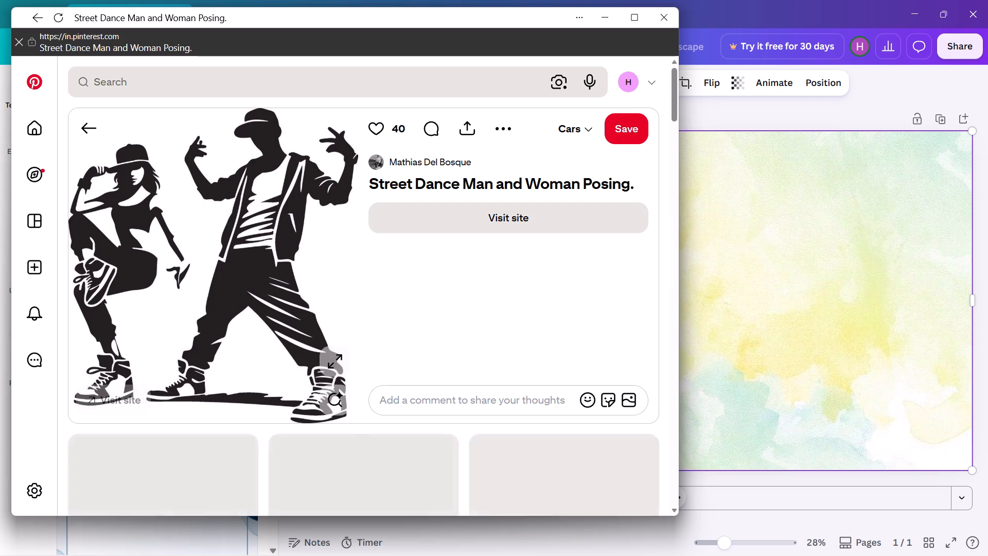
# Copy the street dance man and woman image and paste it onto the watercolour banner in Canva.
pyautogui.rightClick(237, 238)
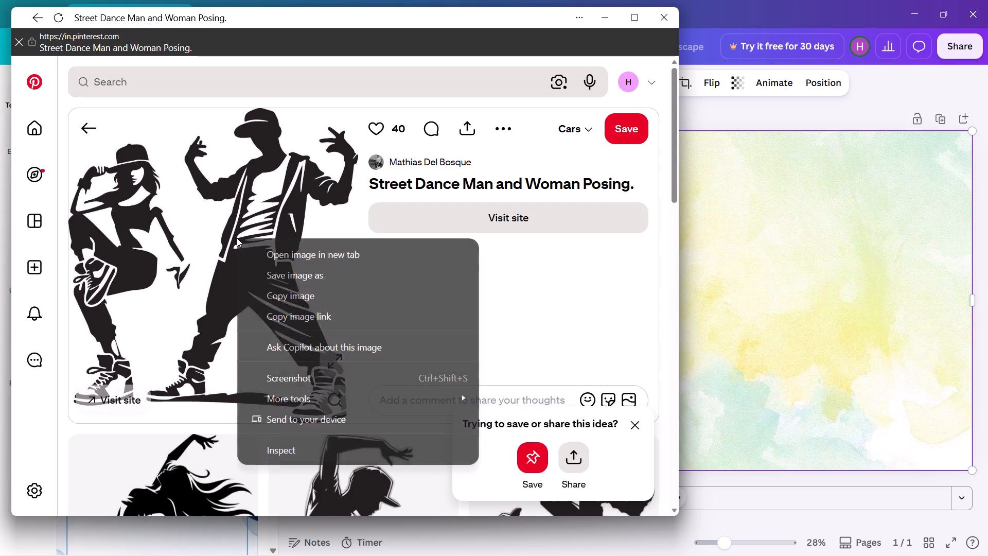
pyautogui.click(316, 289)
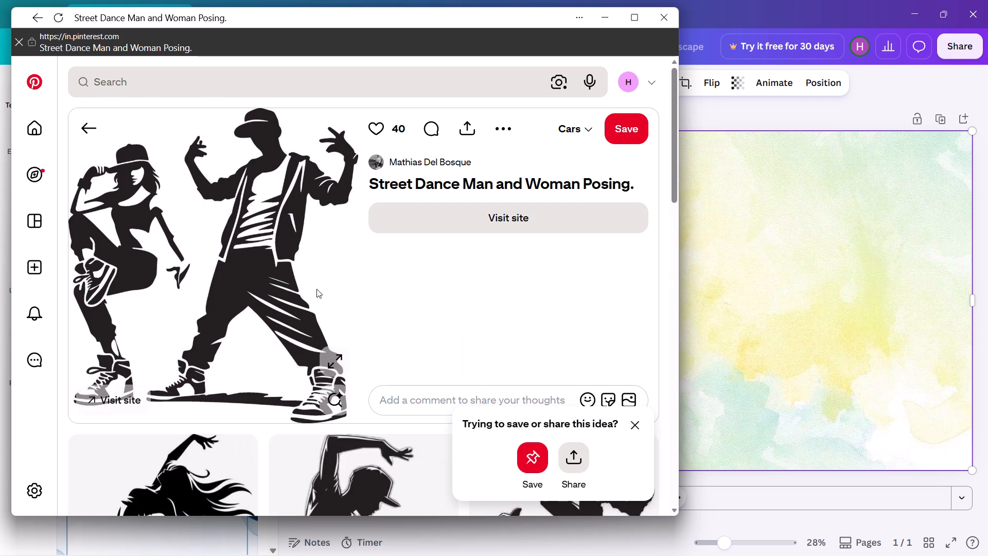
pyautogui.click(755, 286)
pyautogui.click(378, 192)
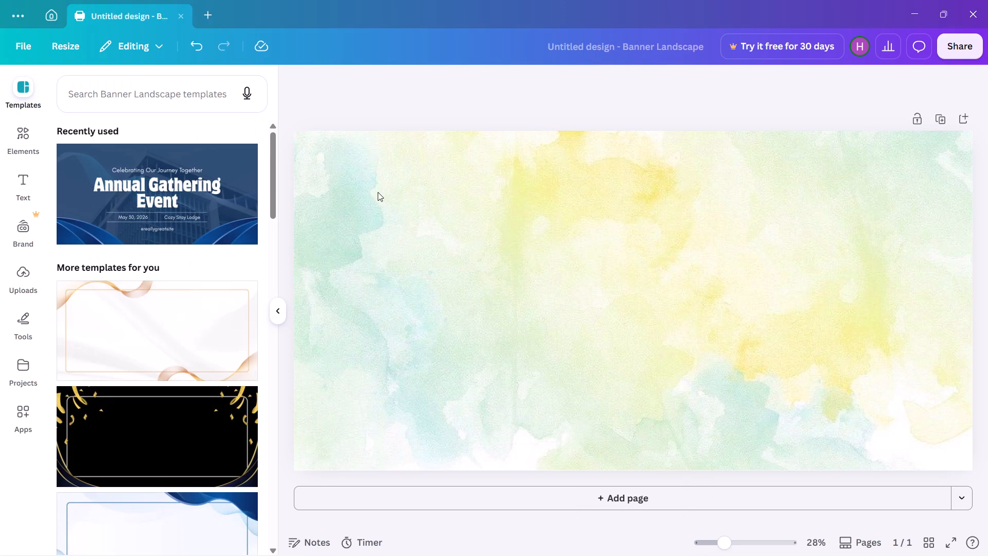
pyautogui.rightClick(378, 192)
pyautogui.click(413, 225)
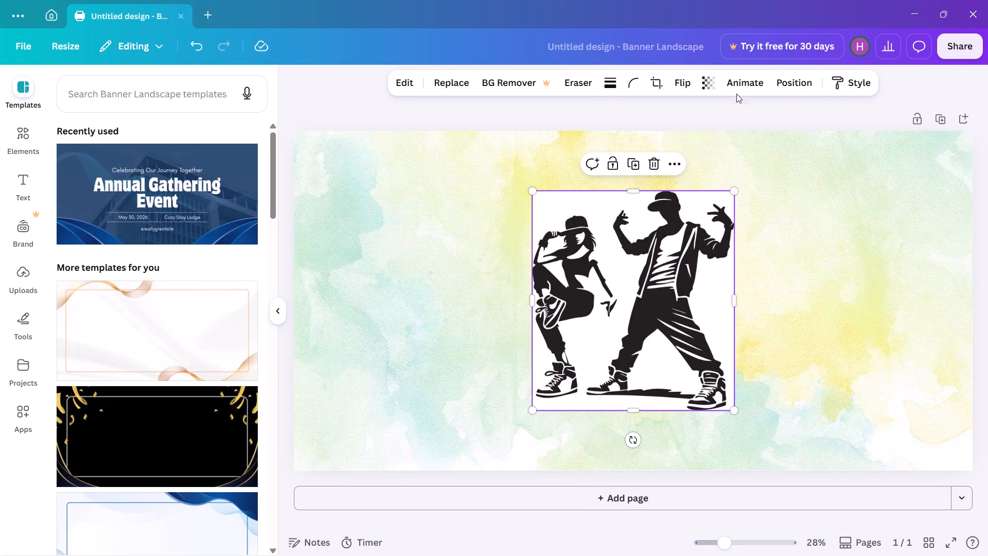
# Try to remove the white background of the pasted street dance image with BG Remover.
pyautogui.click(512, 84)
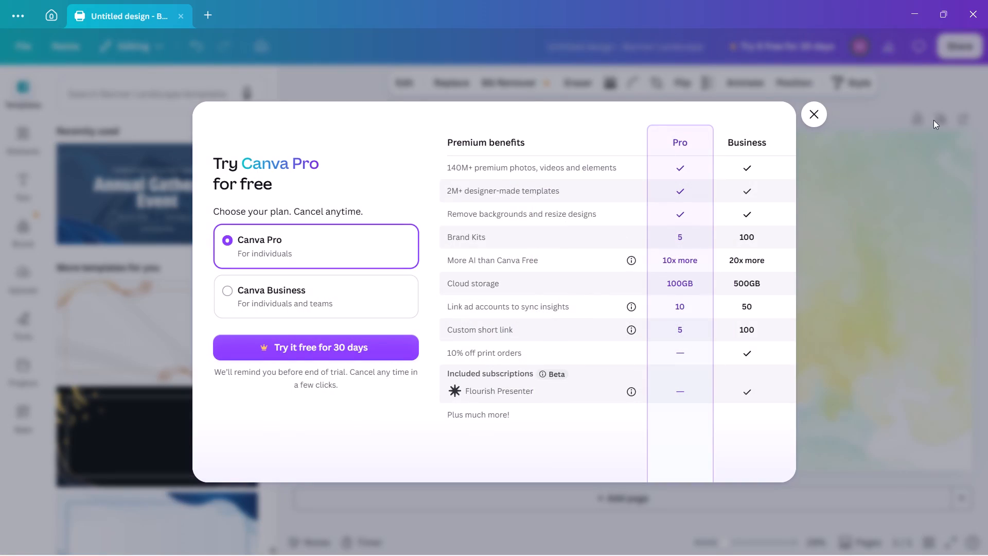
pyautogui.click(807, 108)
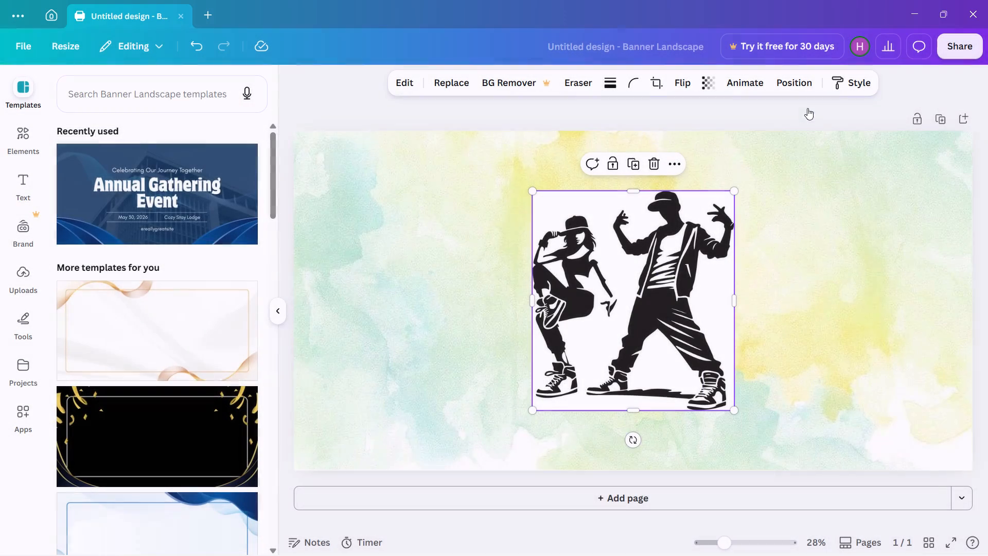
# Set the transparency of the pasted street dance image to 43 so it blends into the watercolour background.
pyautogui.click(712, 82)
pyautogui.moveTo(729, 131); pyautogui.dragTo(651, 143)
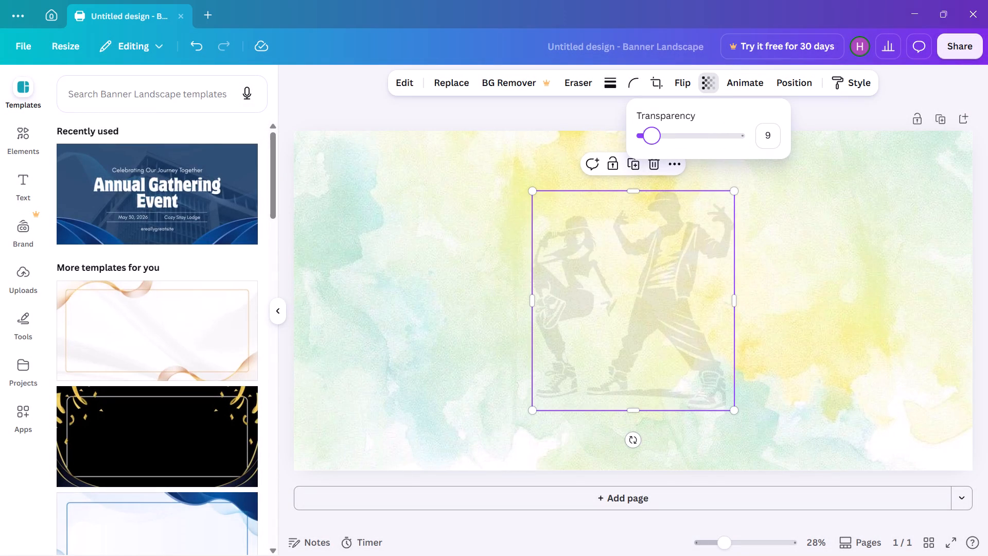
pyautogui.moveTo(651, 143); pyautogui.dragTo(662, 144)
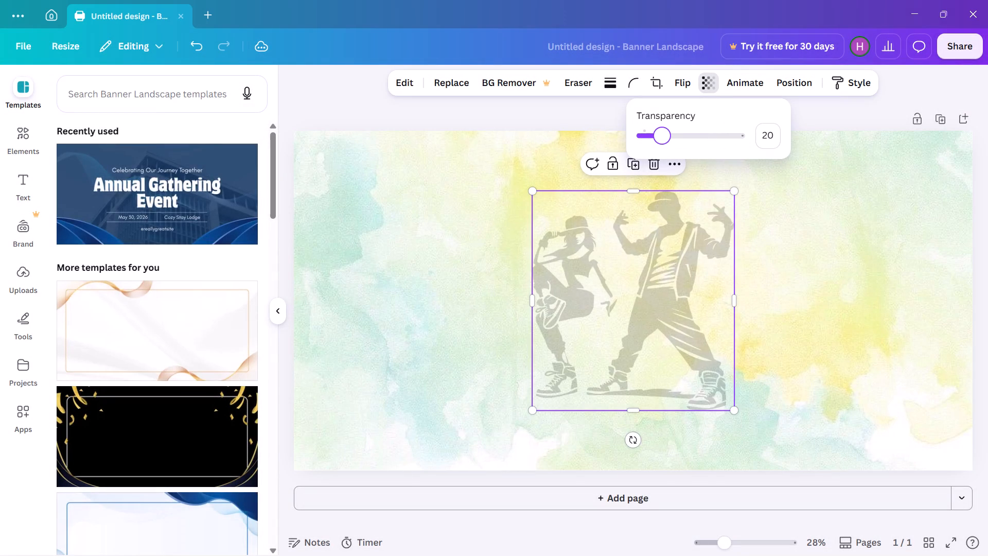
pyautogui.moveTo(662, 144); pyautogui.dragTo(685, 146)
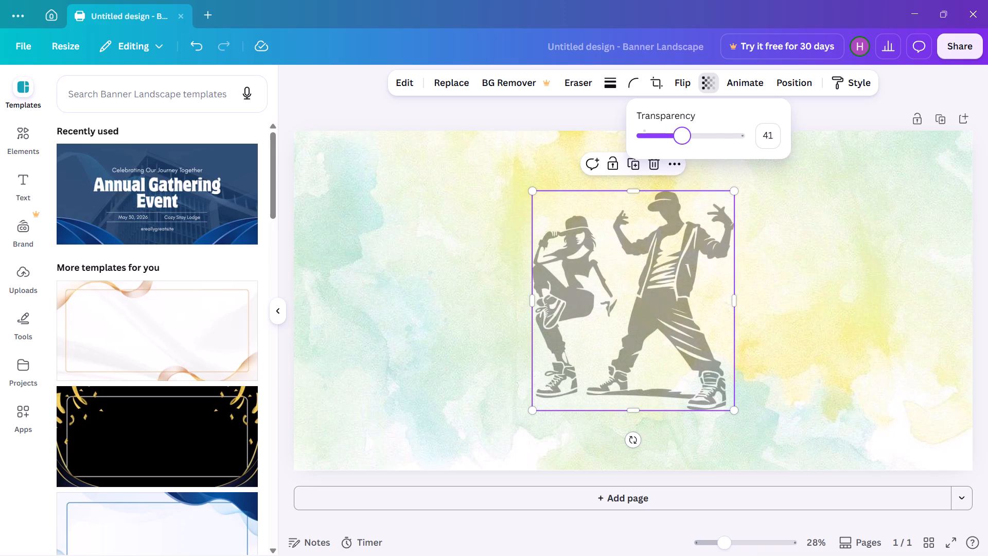
pyautogui.moveTo(685, 146); pyautogui.dragTo(683, 147)
# Shrink the street dance image to less than half its size and move it against the banner's left edge near the top.
pyautogui.moveTo(659, 208); pyautogui.dragTo(438, 166)
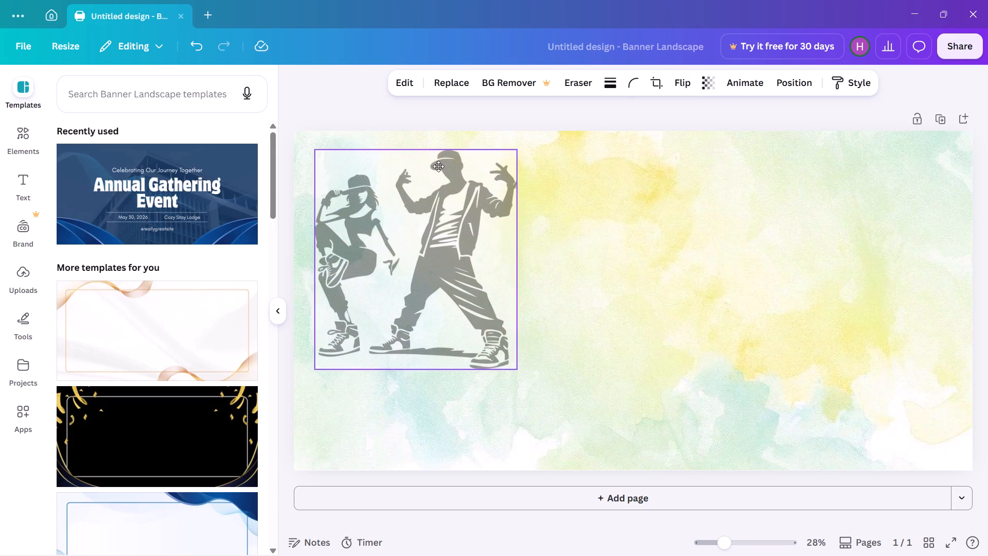
pyautogui.moveTo(438, 166); pyautogui.dragTo(428, 154)
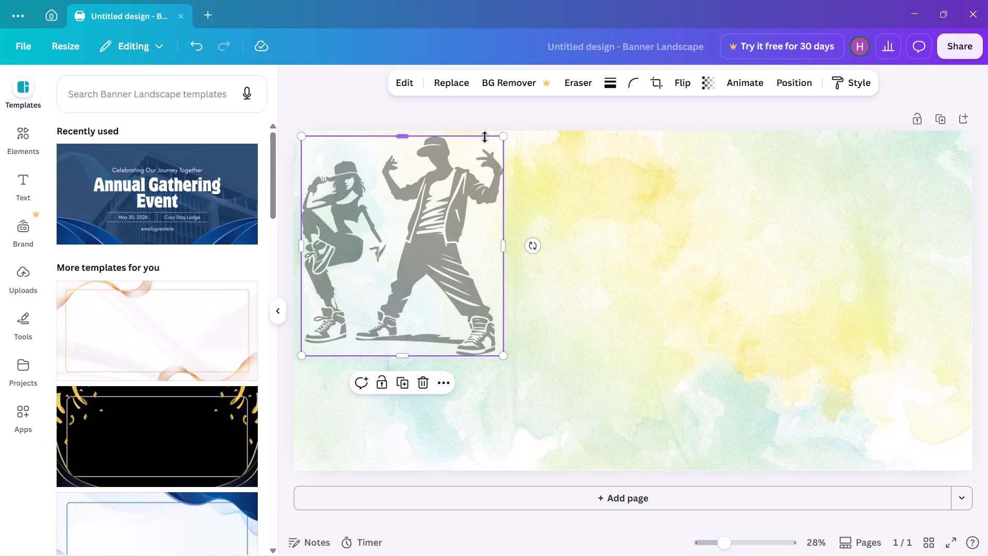
pyautogui.moveTo(504, 135); pyautogui.dragTo(415, 195)
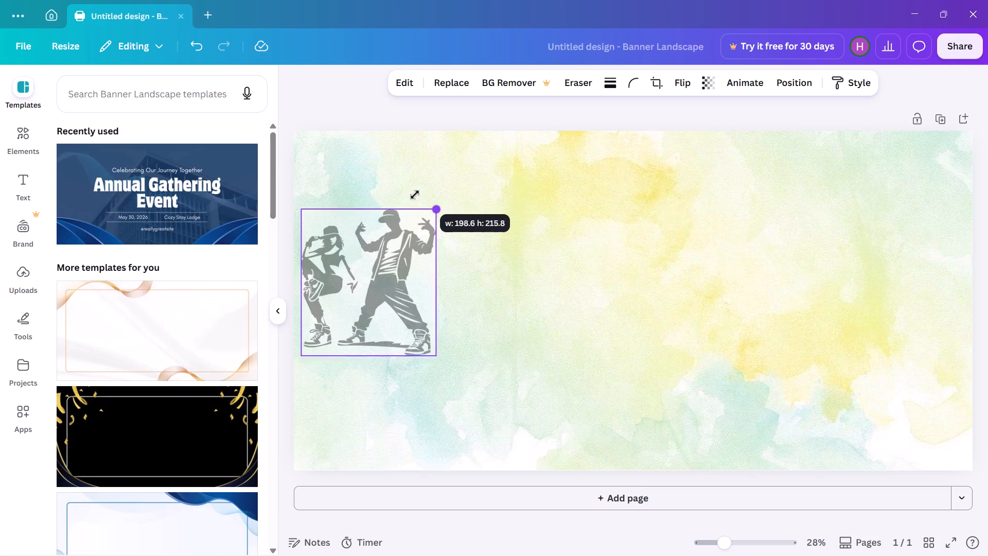
pyautogui.moveTo(415, 195); pyautogui.dragTo(404, 198)
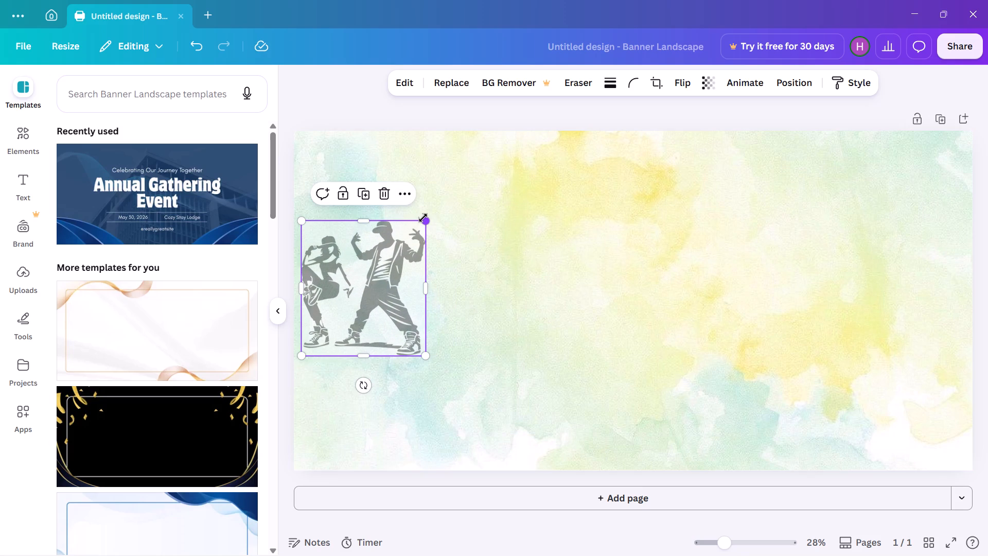
pyautogui.moveTo(423, 218); pyautogui.dragTo(381, 250)
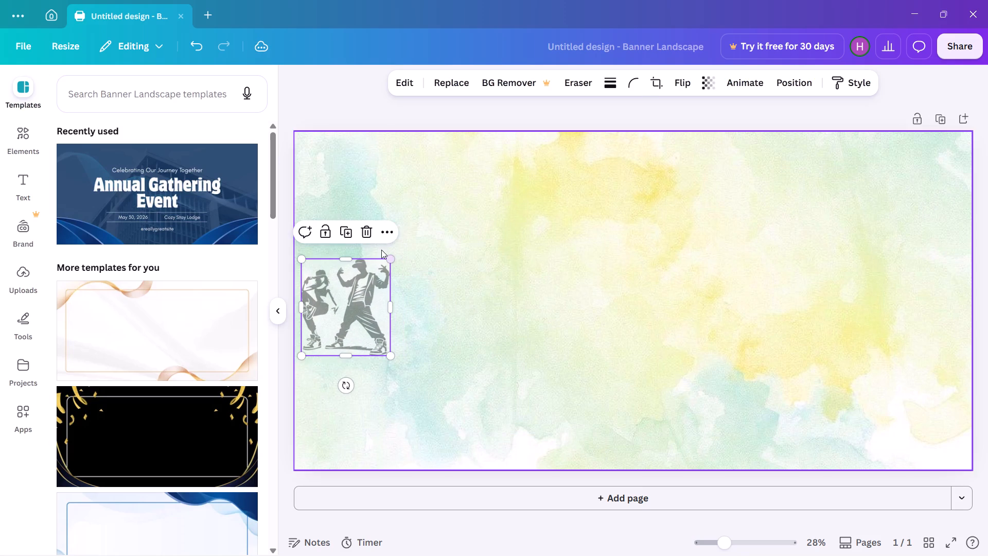
pyautogui.moveTo(363, 280); pyautogui.dragTo(357, 164)
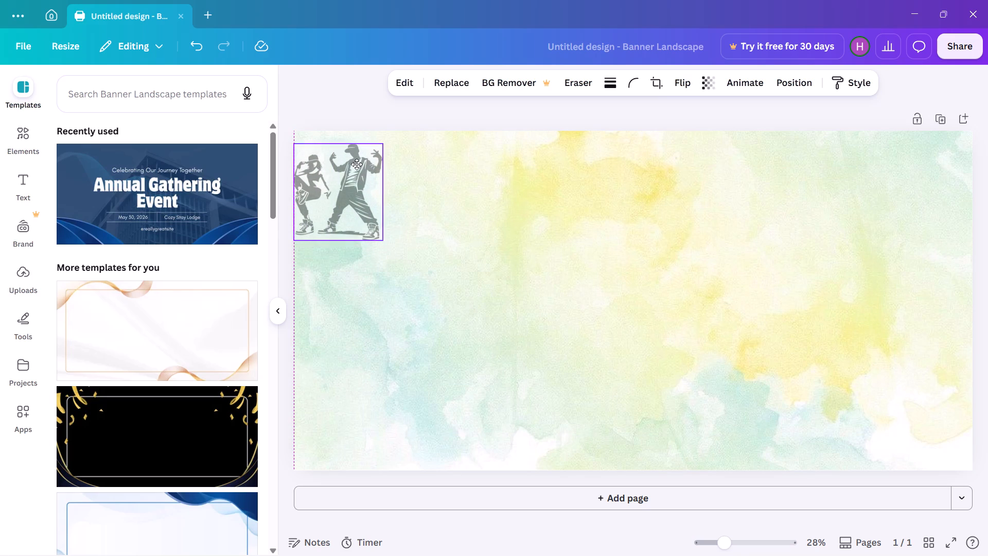
pyautogui.moveTo(357, 164); pyautogui.dragTo(357, 161)
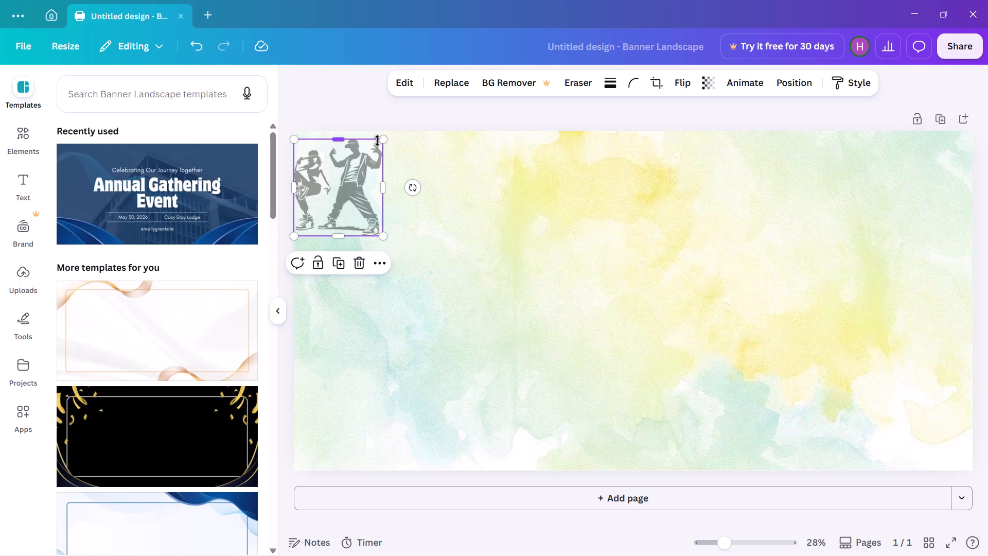
# Reduce the street dance image further to about 96 by 110 and place it in the banner's top-left corner.
pyautogui.moveTo(380, 141); pyautogui.dragTo(344, 151)
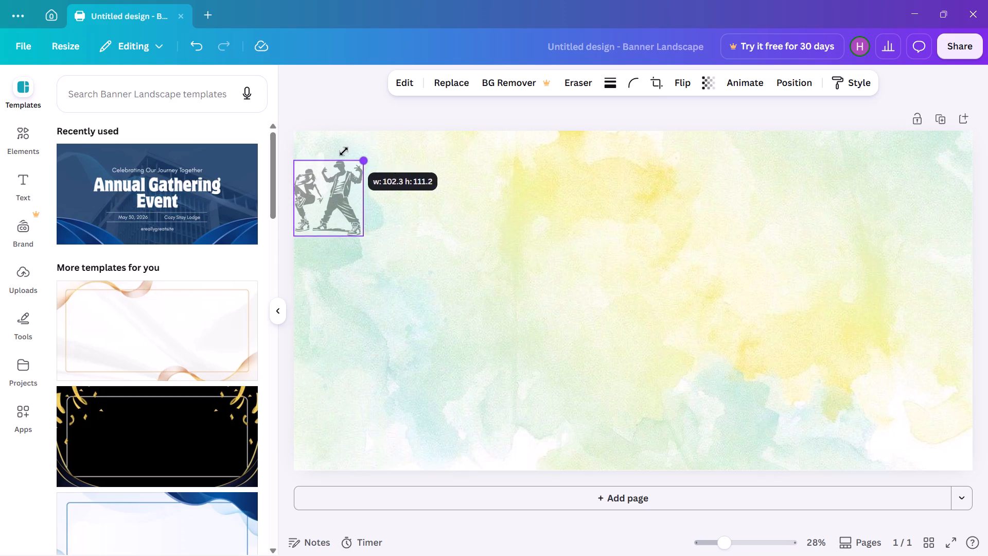
pyautogui.moveTo(344, 151); pyautogui.dragTo(336, 153)
pyautogui.moveTo(335, 171); pyautogui.dragTo(335, 159)
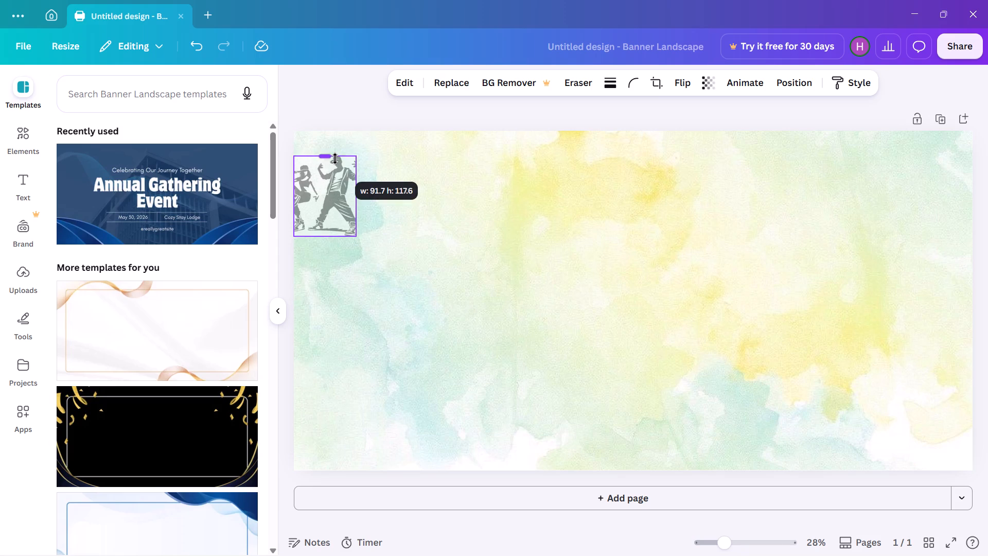
pyautogui.moveTo(335, 159); pyautogui.dragTo(333, 165)
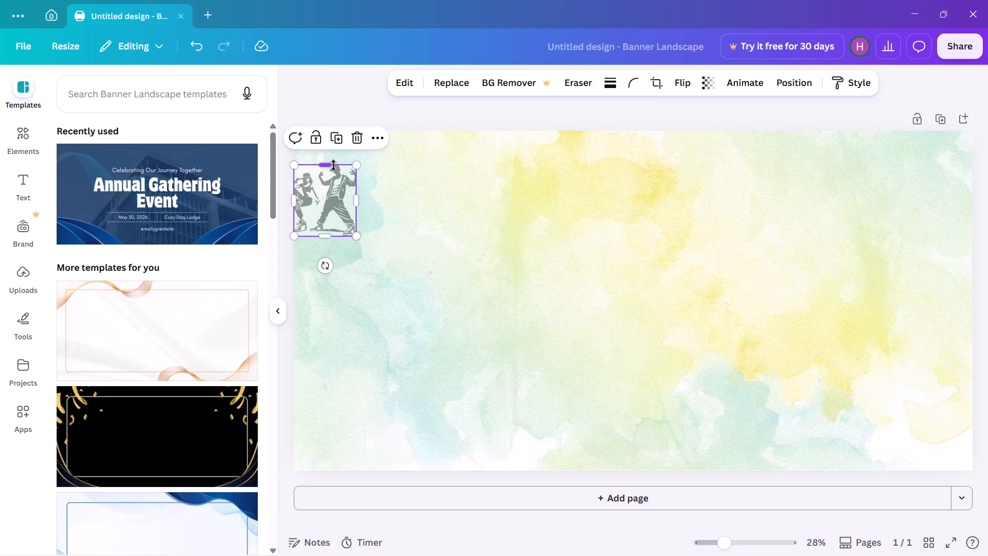
pyautogui.moveTo(353, 165); pyautogui.dragTo(358, 161)
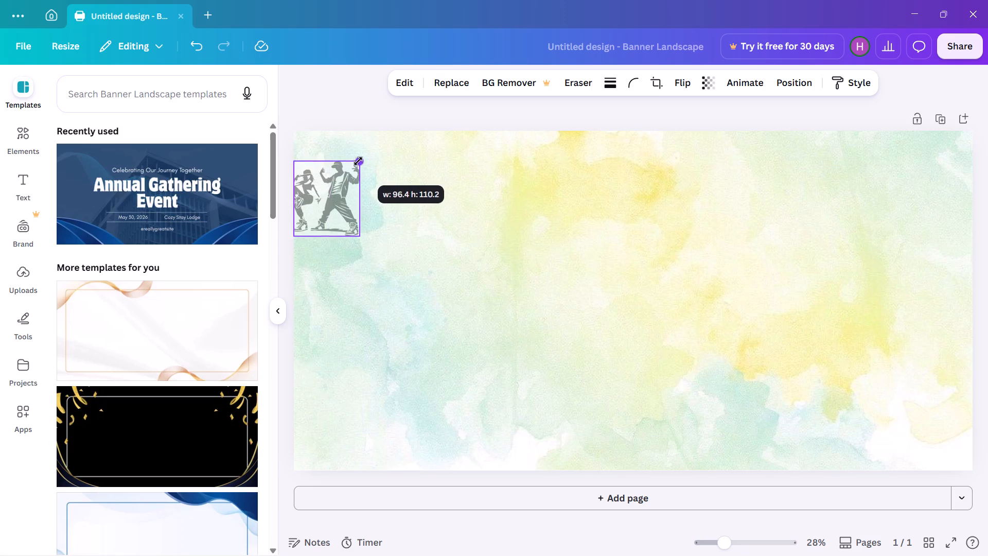
pyautogui.moveTo(358, 161); pyautogui.dragTo(359, 160)
pyautogui.moveTo(345, 171); pyautogui.dragTo(341, 145)
pyautogui.click(420, 177)
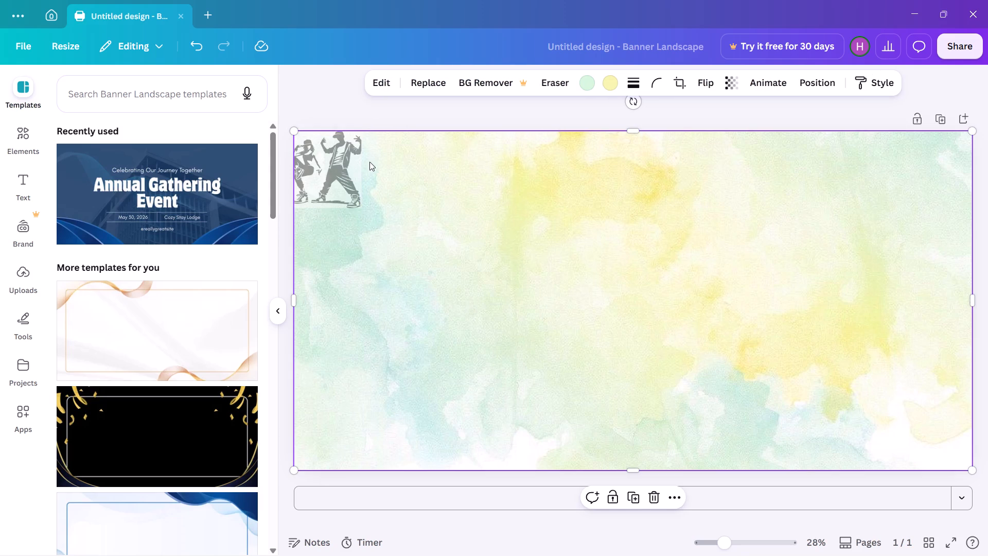
pyautogui.click(375, 251)
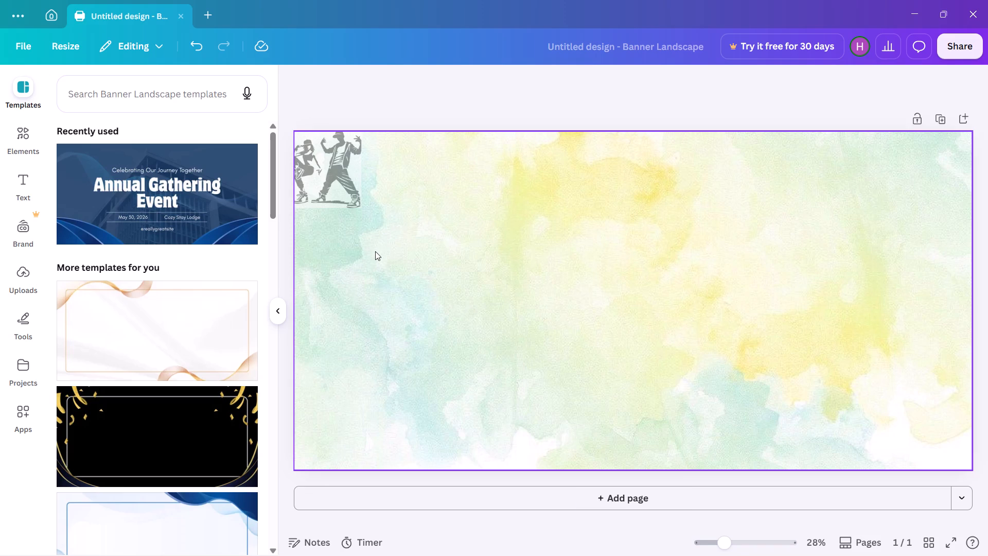
# Switch to Pinterest and browse the related pins of the street dance image and the Dance pin for more dancer artwork.
pyautogui.hotkey('alt', 'Tab')
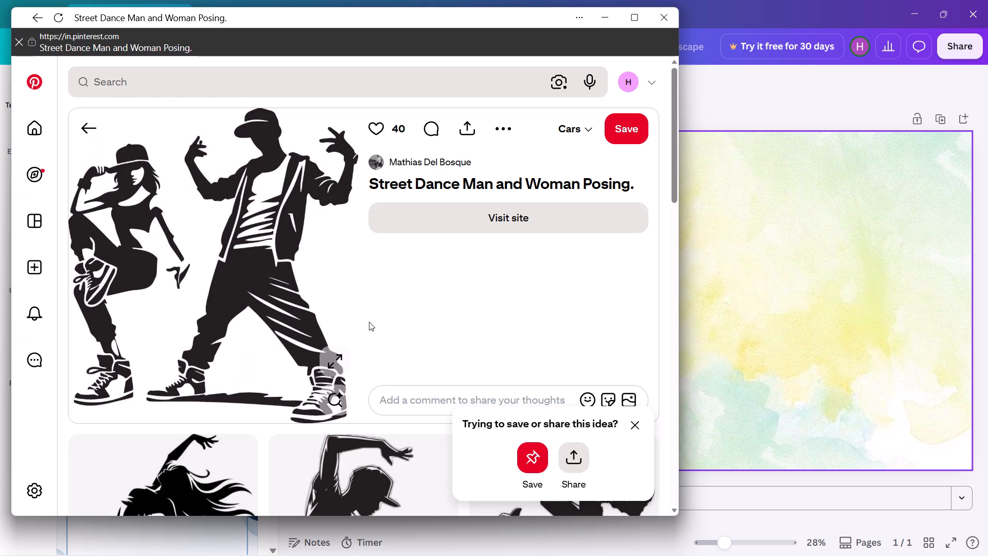
pyautogui.scroll(-7, 369, 322)
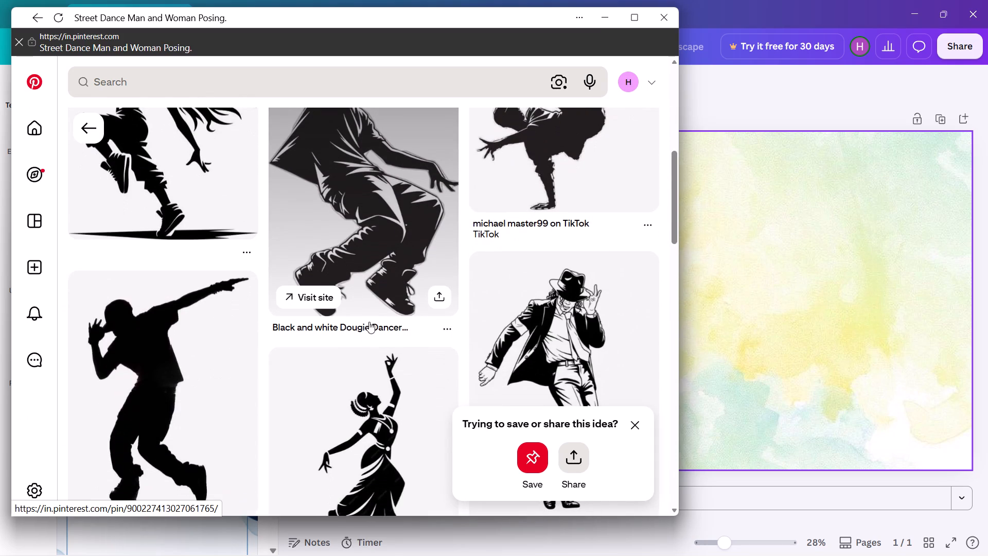
pyautogui.scroll(-2, 369, 322)
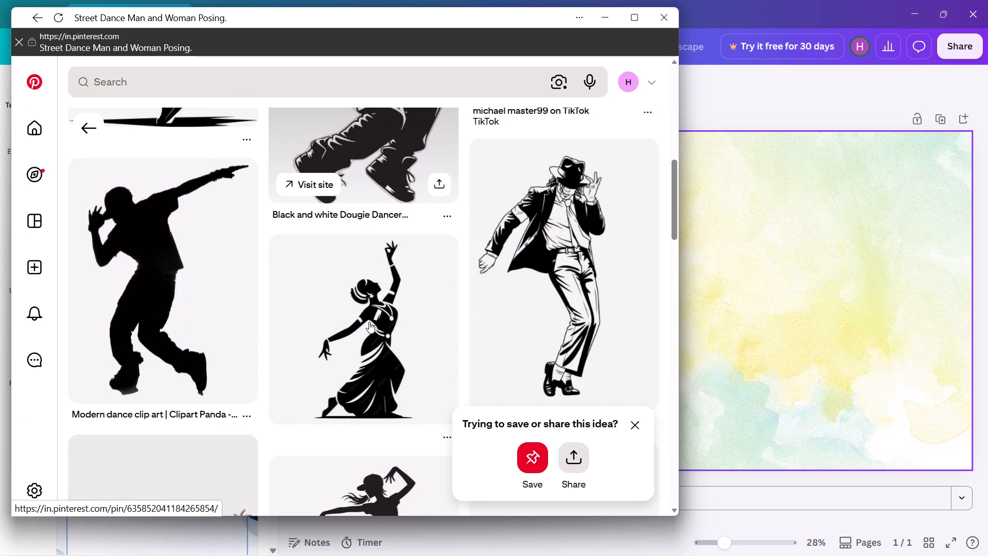
pyautogui.click(91, 137)
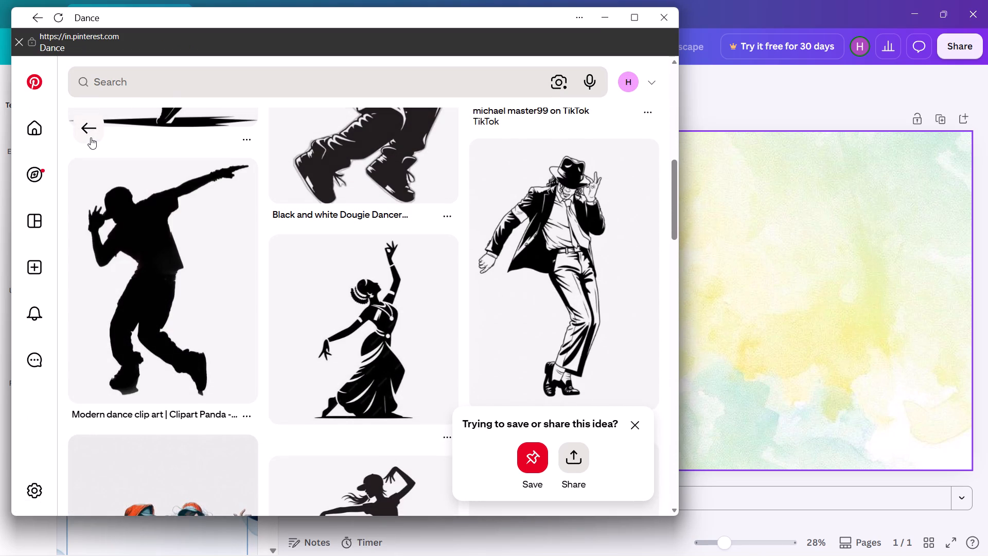
pyautogui.scroll(-2, 297, 159)
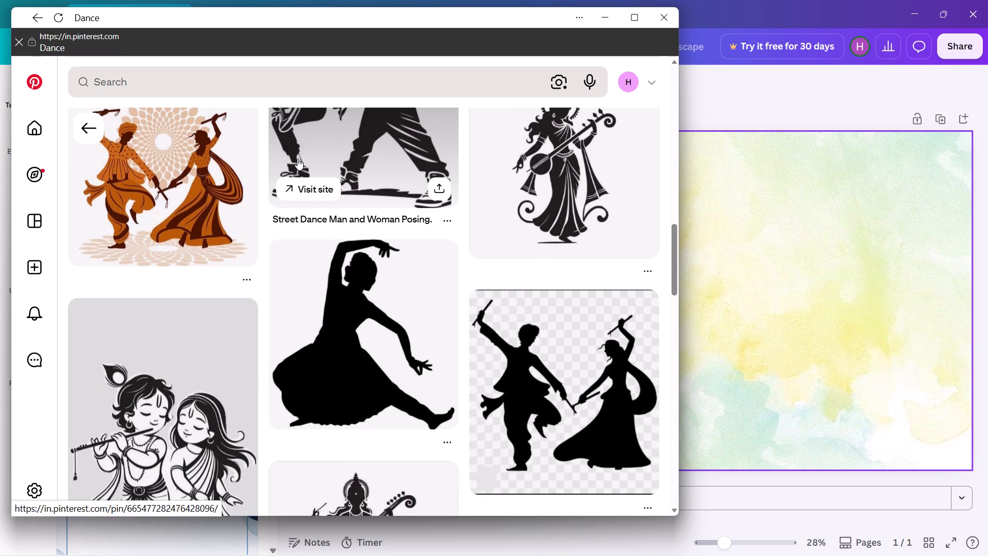
pyautogui.scroll(-6, 297, 159)
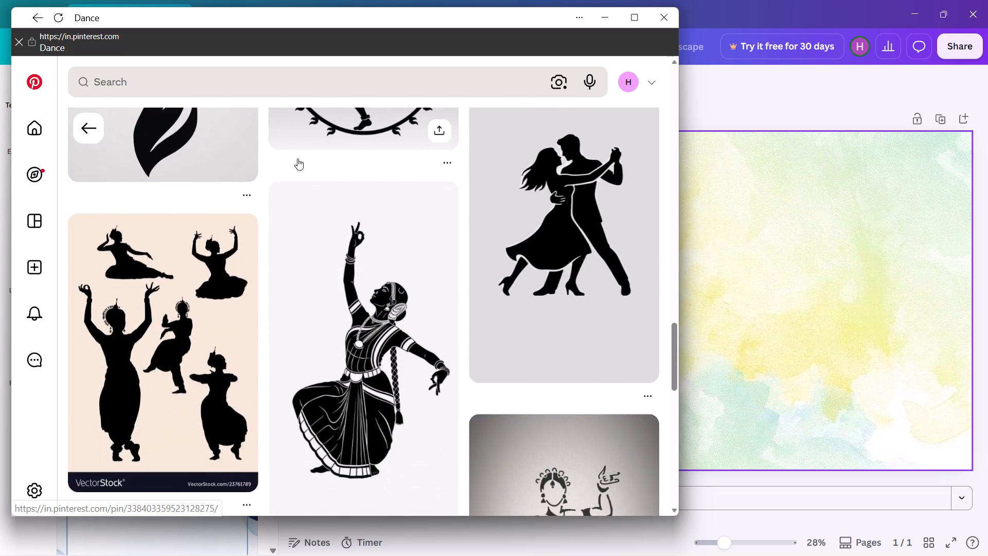
pyautogui.scroll(-6, 297, 159)
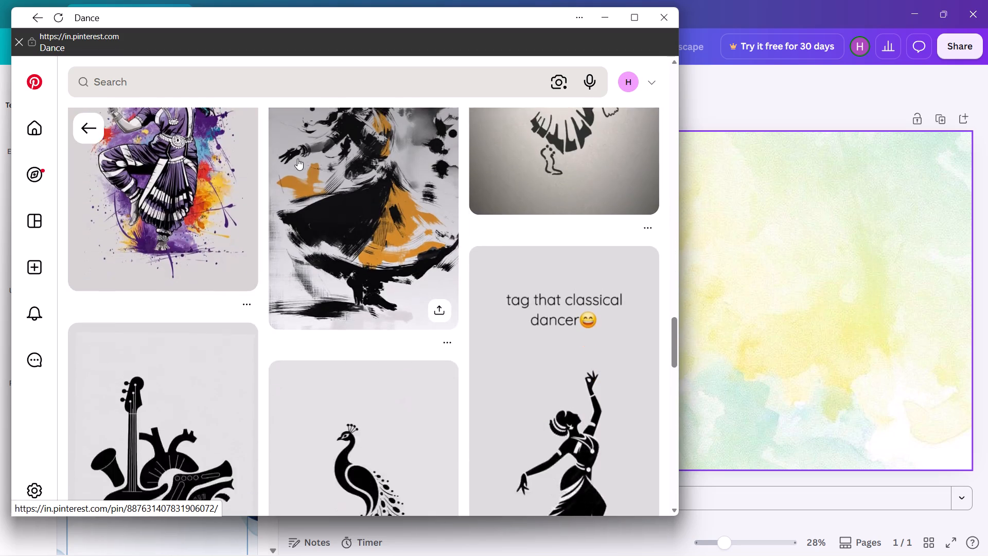
pyautogui.scroll(-4, 297, 159)
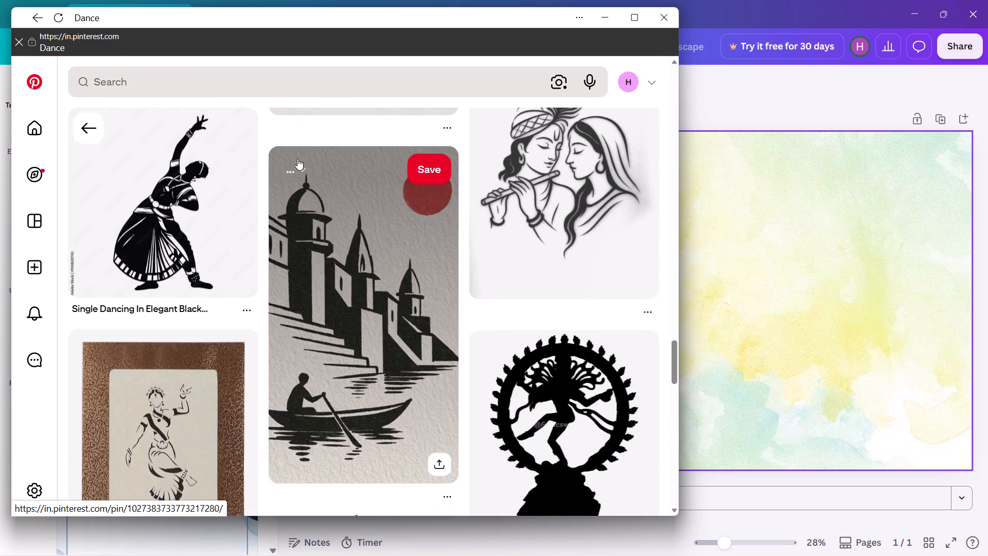
pyautogui.scroll(-1, 297, 159)
pyautogui.scroll(2, 297, 159)
pyautogui.scroll(-2, 297, 159)
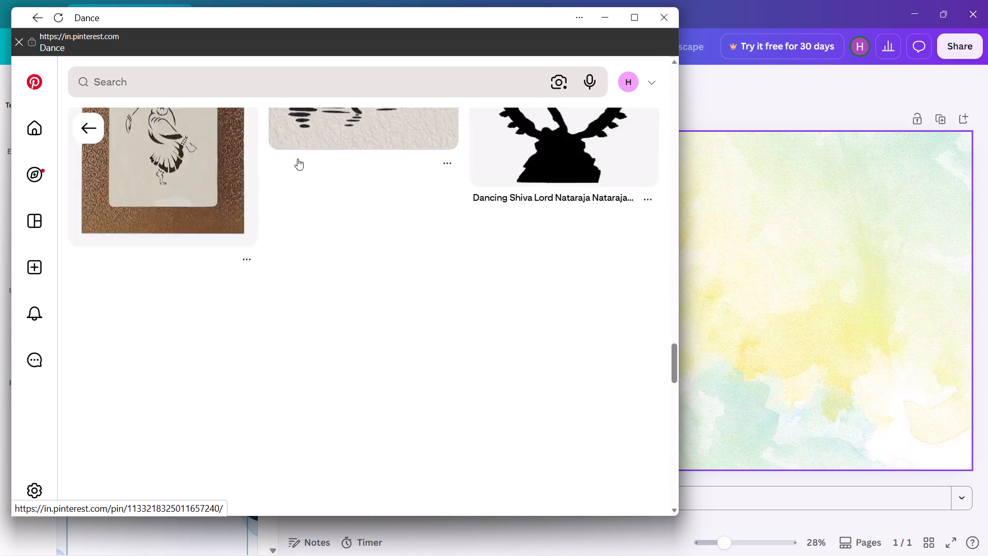
pyautogui.scroll(-1, 297, 159)
pyautogui.scroll(5, 297, 159)
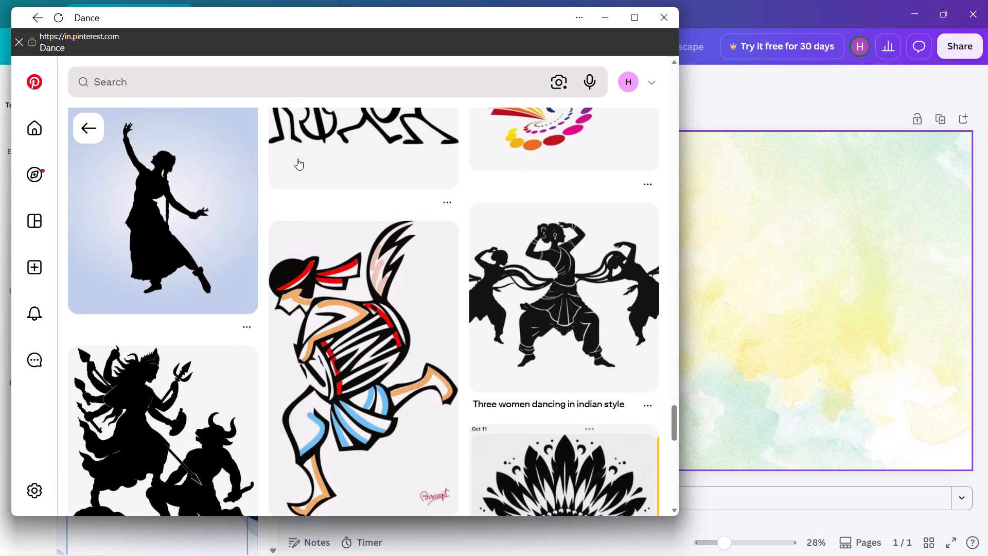
# Search Pinterest for "dancing posters with background removed".
pyautogui.click(224, 76)
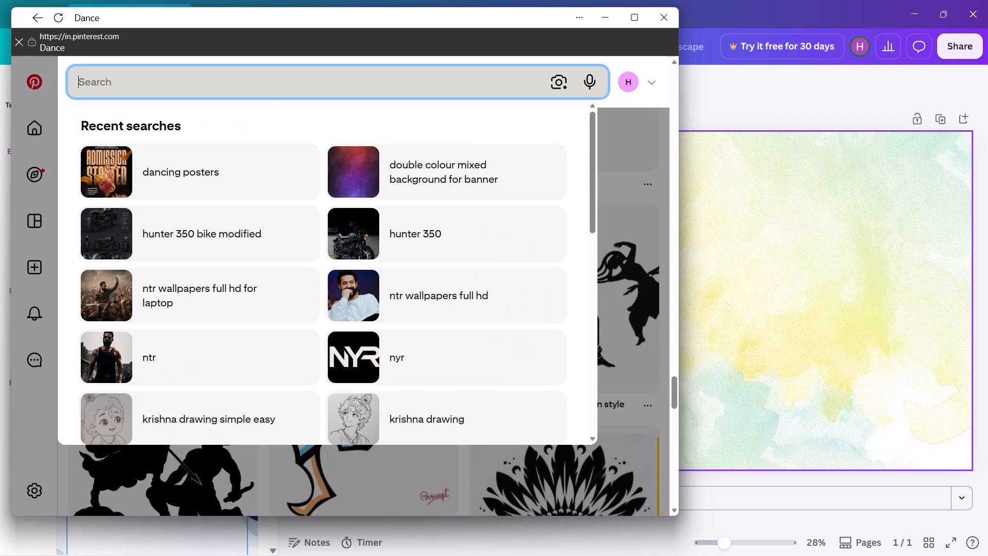
pyautogui.click(257, 173)
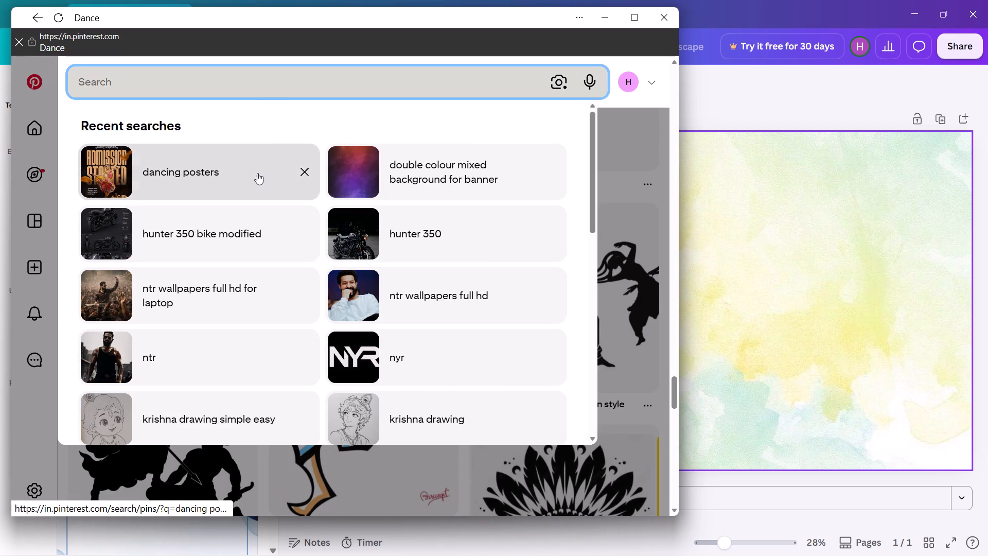
pyautogui.click(245, 90)
pyautogui.press('space')
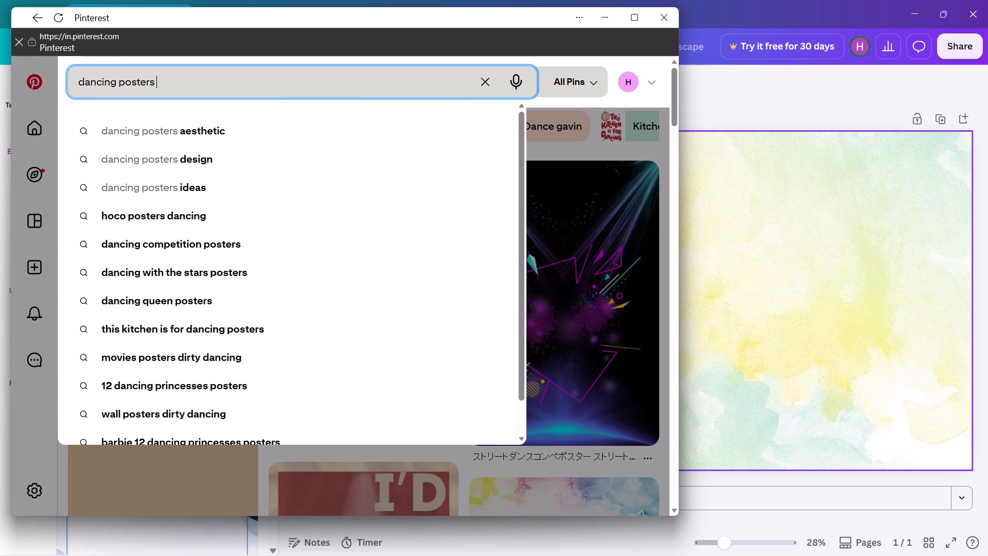
pyautogui.write('with')
pyautogui.press('space')
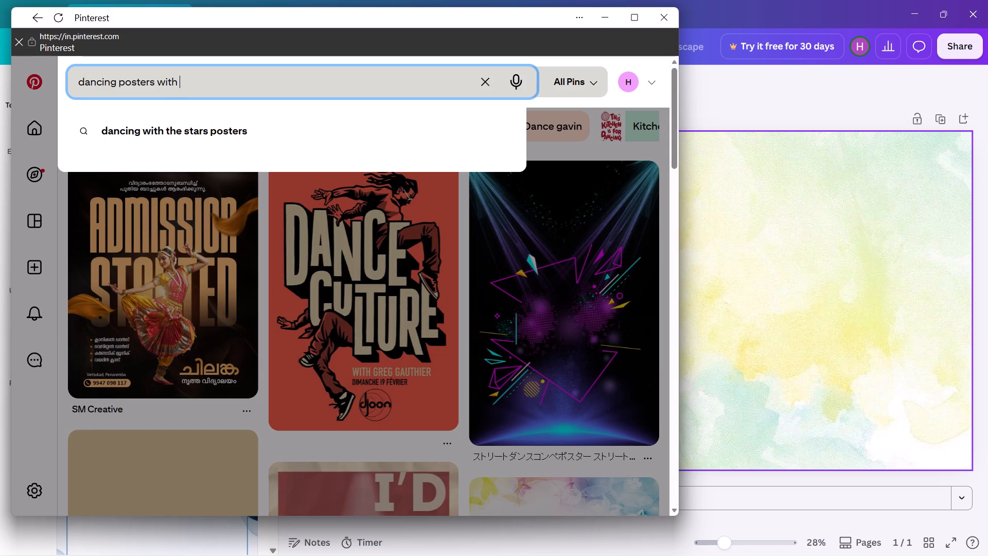
pyautogui.write('bacj')
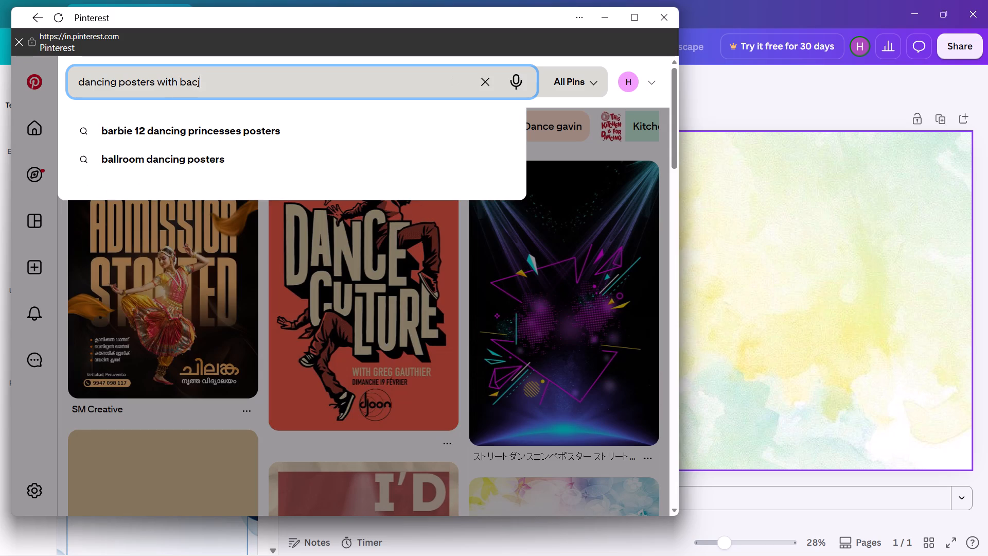
pyautogui.press('BackSpace')
pyautogui.write('kground romeded')
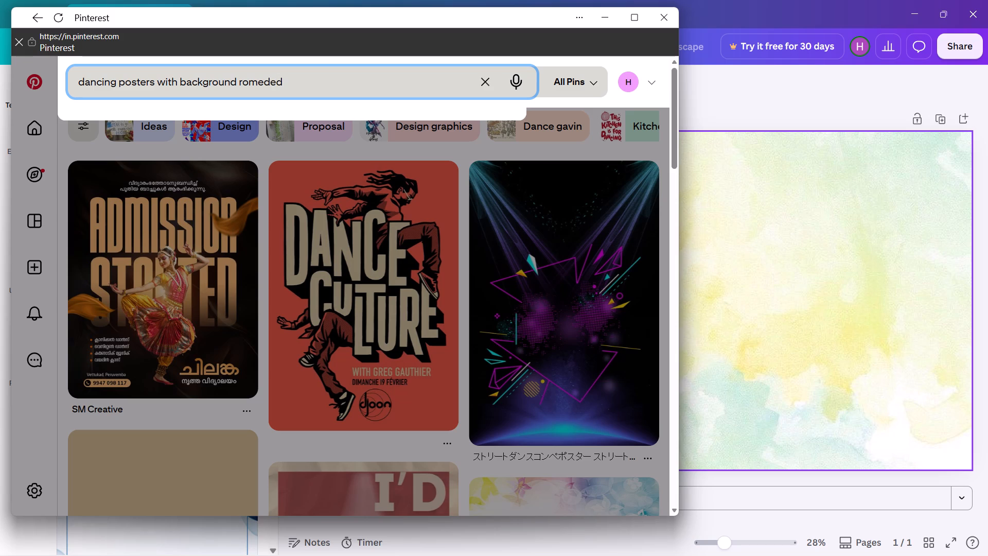
pyautogui.press('BackSpace')
pyautogui.press('BackSpace')
pyautogui.press('BackSpace')
pyautogui.press('BackSpace')
pyautogui.press('BackSpace')
pyautogui.press('BackSpace')
pyautogui.write('emoved')
pyautogui.press('space')
pyautogui.press('Return')
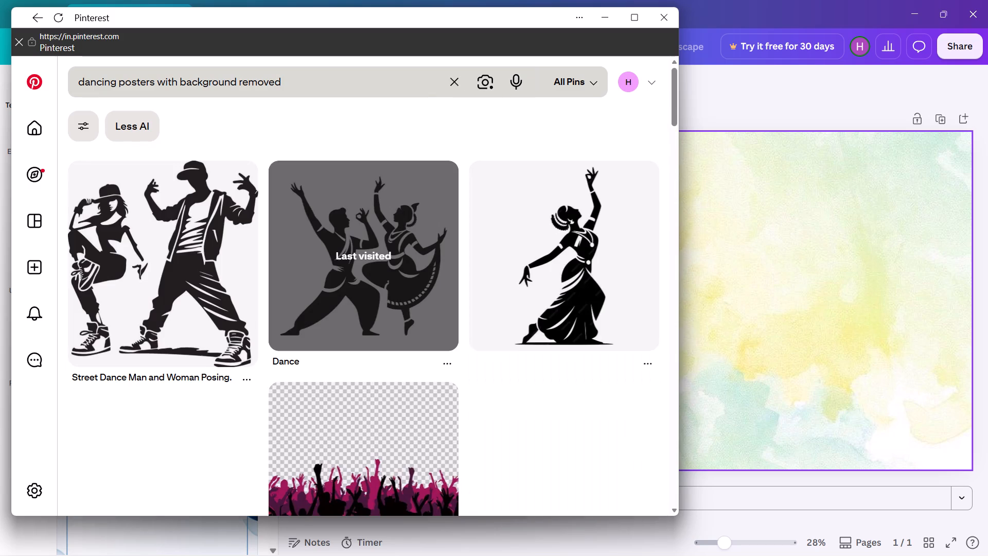
# Copy the multicoloured one-handed handstand breakdancer image from the search results and paste it into the Canva banner.
pyautogui.scroll(-10, 245, 90)
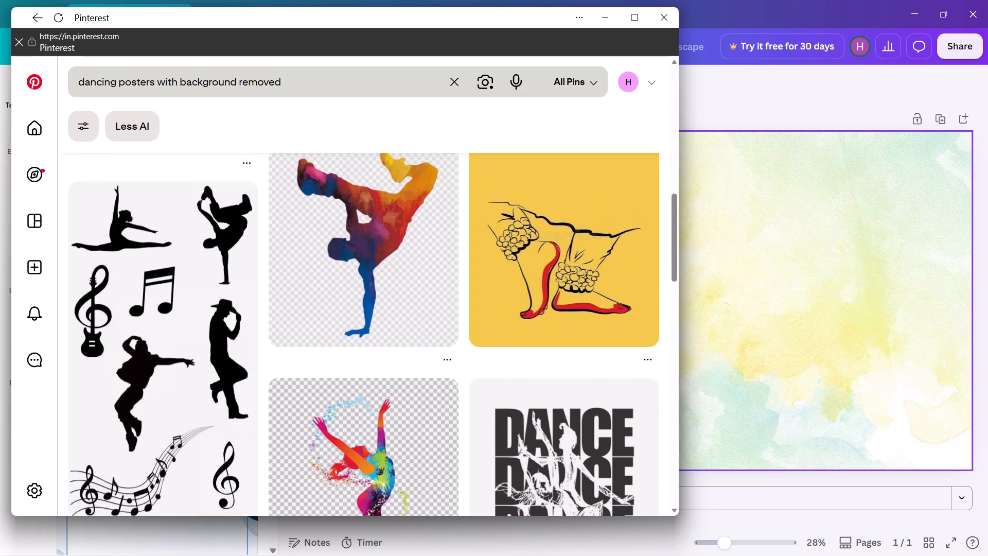
pyautogui.scroll(-1, 245, 90)
pyautogui.scroll(2, 245, 90)
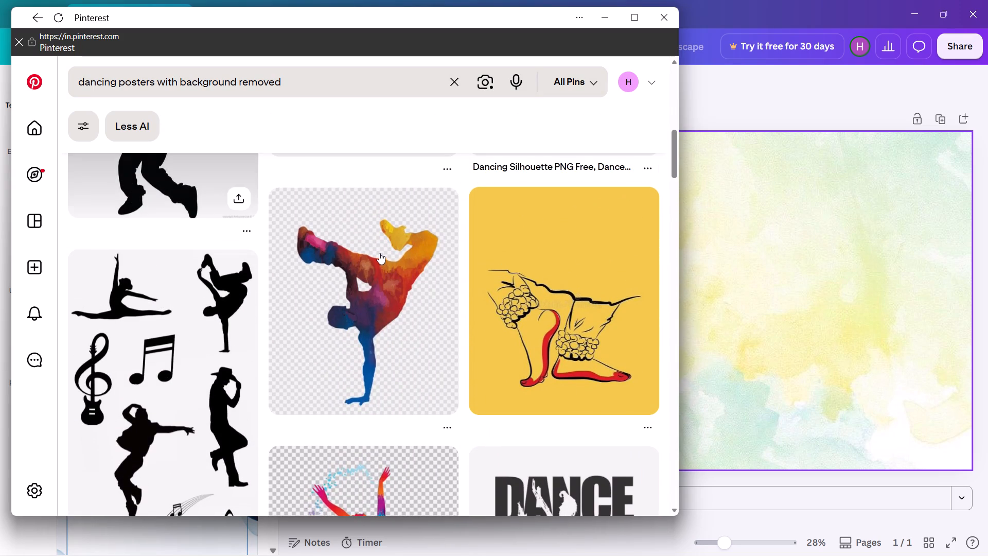
pyautogui.rightClick(380, 254)
pyautogui.doubleClick(343, 332)
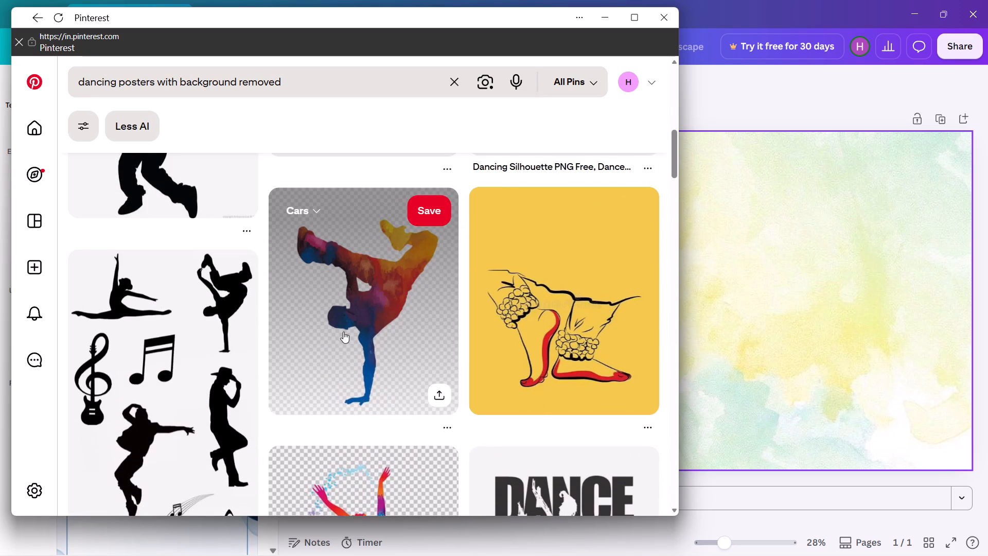
pyautogui.rightClick(359, 295)
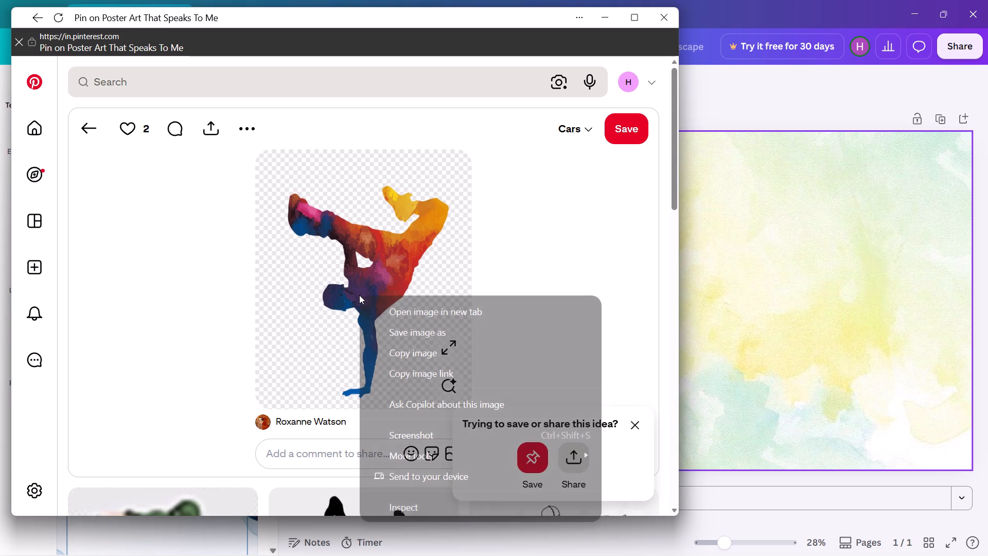
pyautogui.click(396, 356)
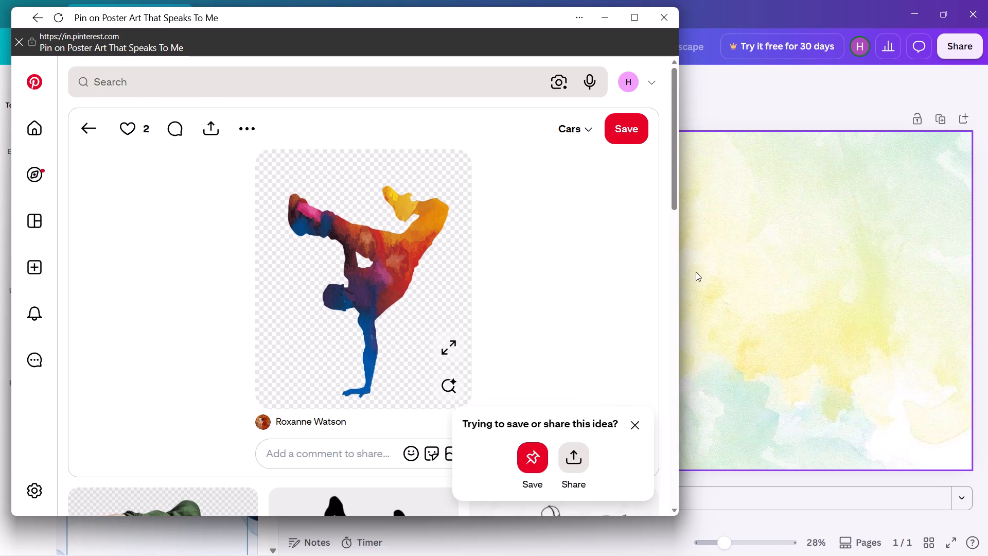
pyautogui.click(696, 272)
pyautogui.rightClick(384, 252)
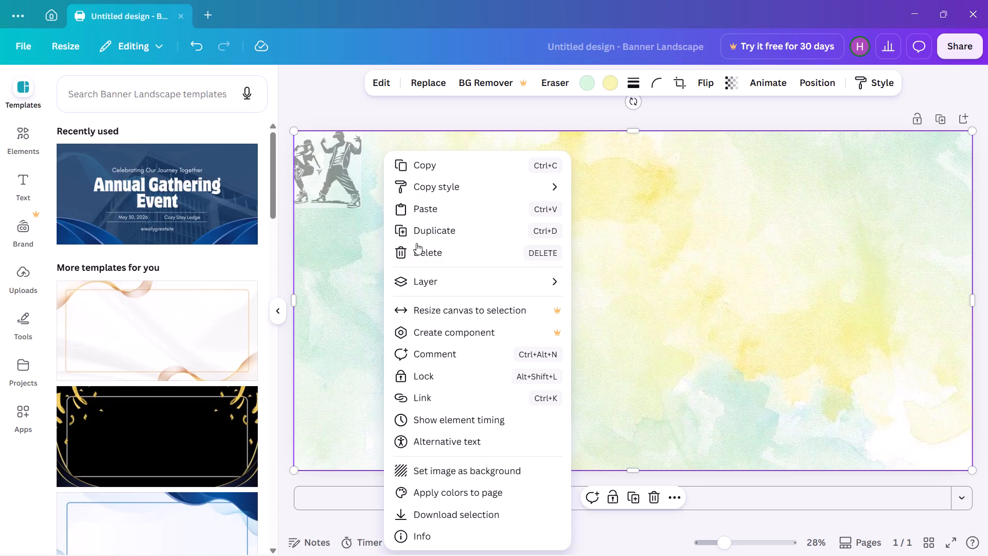
pyautogui.click(456, 201)
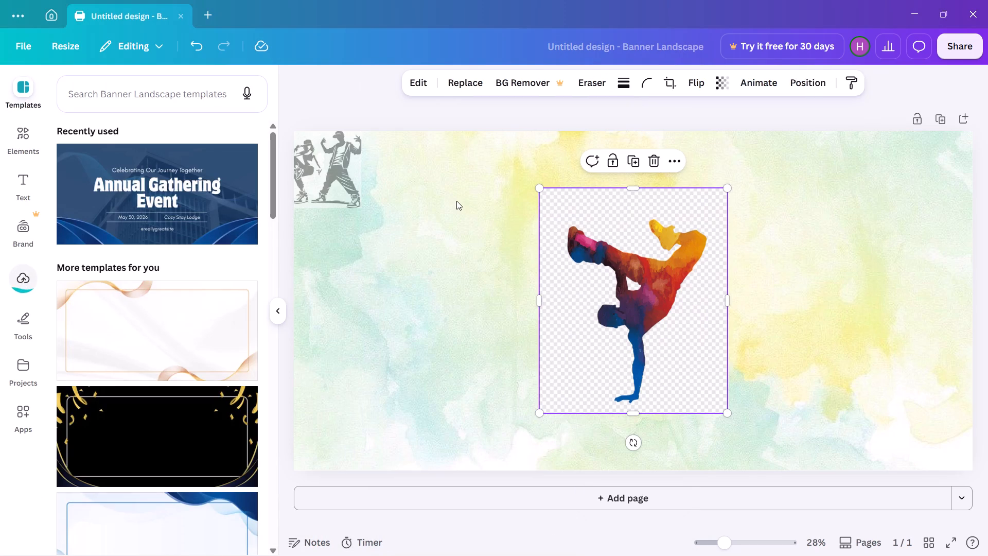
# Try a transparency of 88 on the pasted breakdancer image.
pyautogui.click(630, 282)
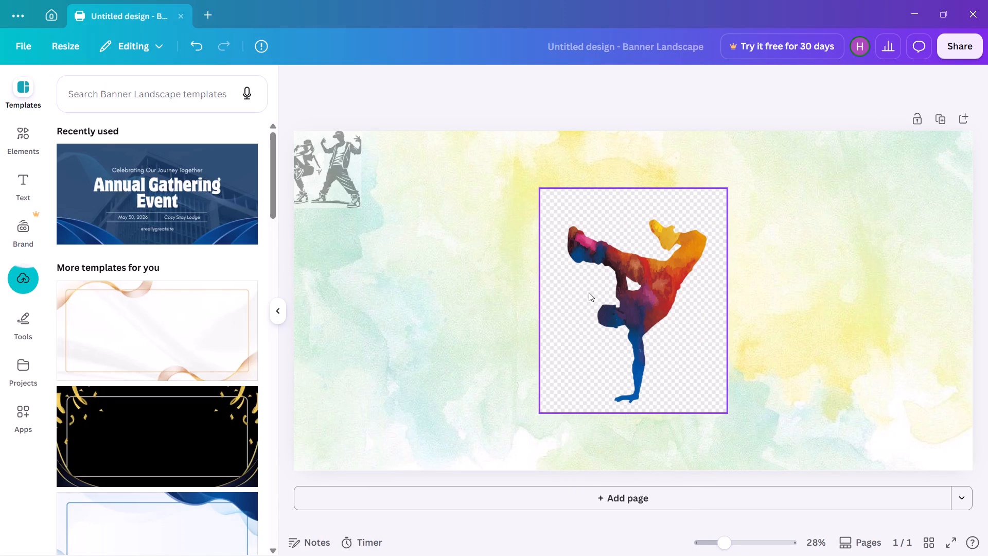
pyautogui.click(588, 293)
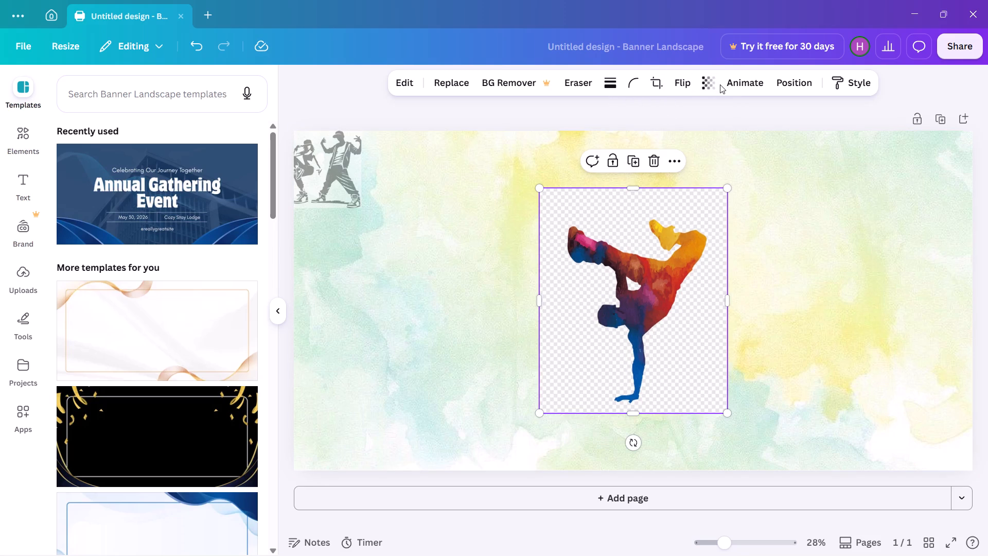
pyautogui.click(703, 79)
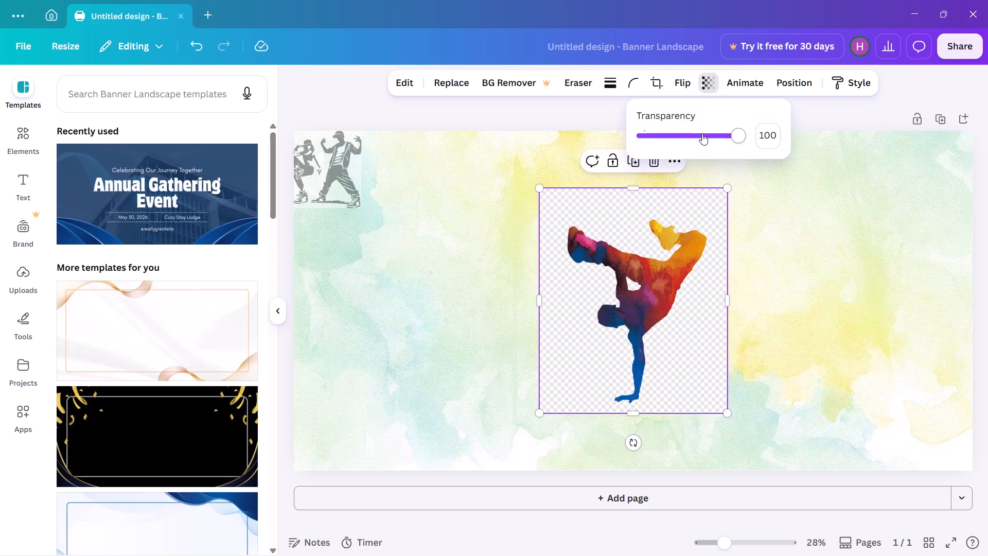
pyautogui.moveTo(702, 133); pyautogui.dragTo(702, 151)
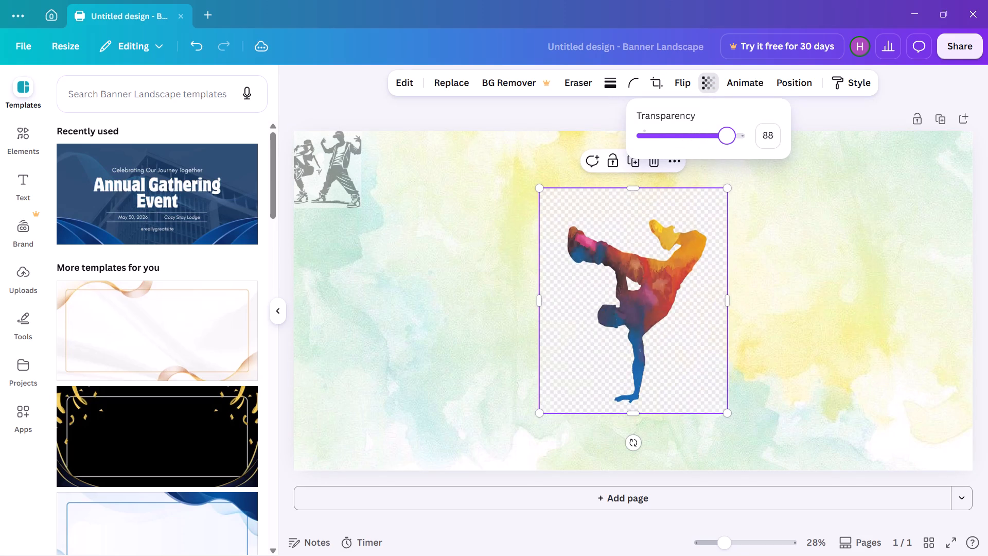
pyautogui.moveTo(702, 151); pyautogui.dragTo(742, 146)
# Shrink the breakdancer image to the street dance image's width and place it directly below that image at the banner's left edge.
pyautogui.moveTo(675, 266); pyautogui.dragTo(606, 266)
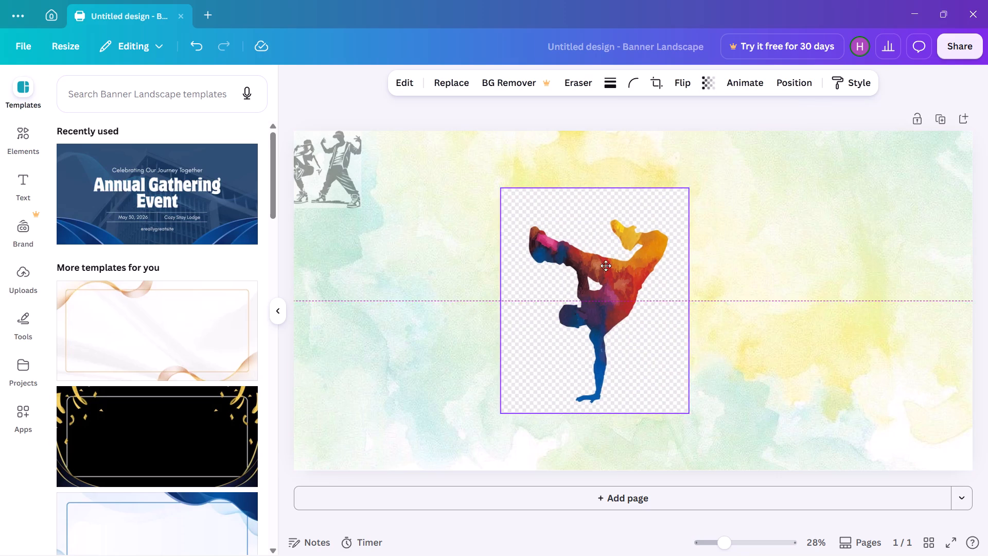
pyautogui.moveTo(606, 266); pyautogui.dragTo(430, 287)
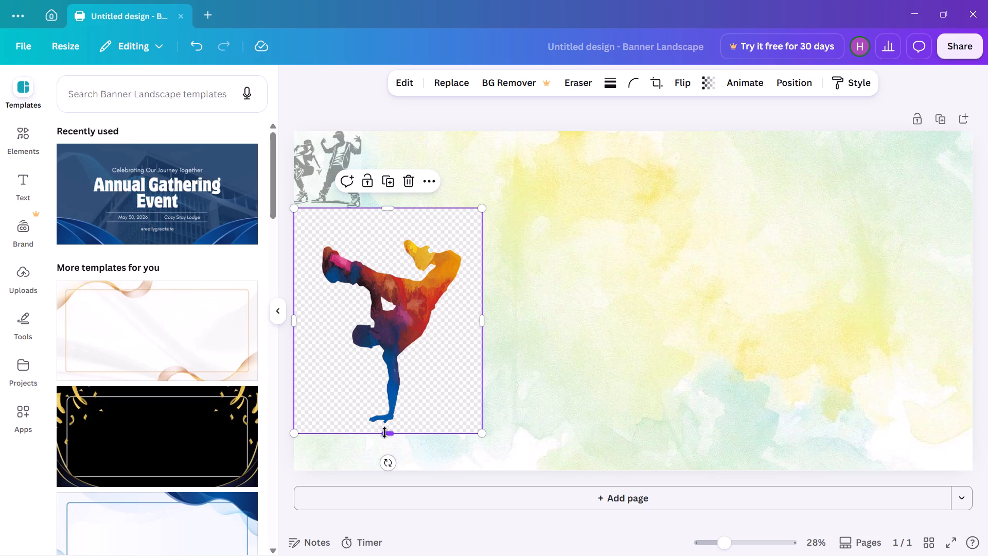
pyautogui.moveTo(384, 432); pyautogui.dragTo(397, 421)
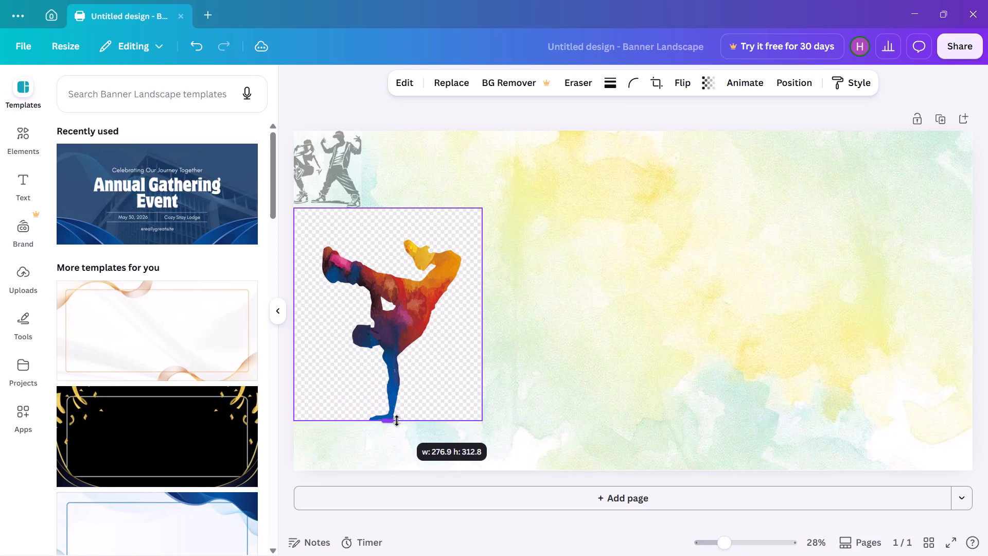
pyautogui.moveTo(397, 421); pyautogui.dragTo(397, 433)
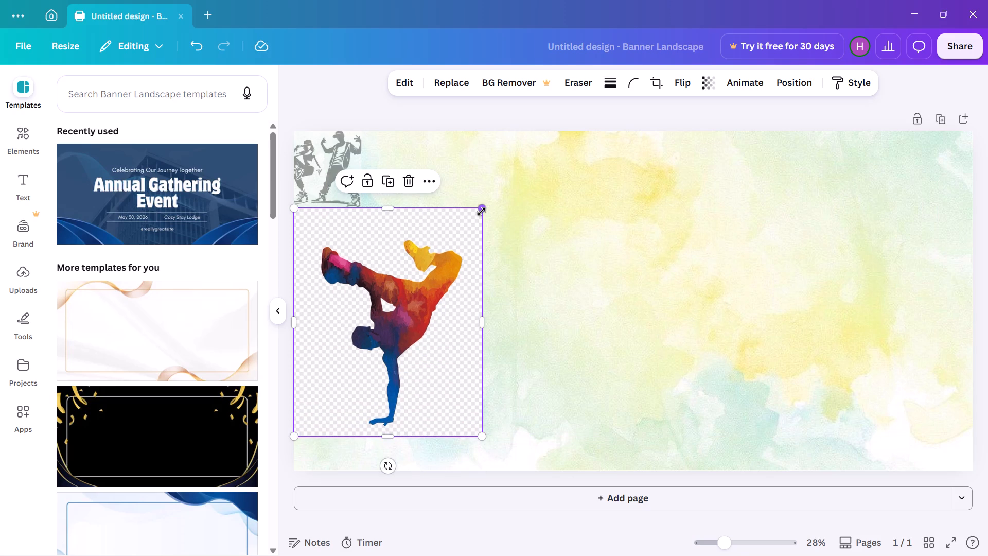
pyautogui.moveTo(481, 212); pyautogui.dragTo(383, 354)
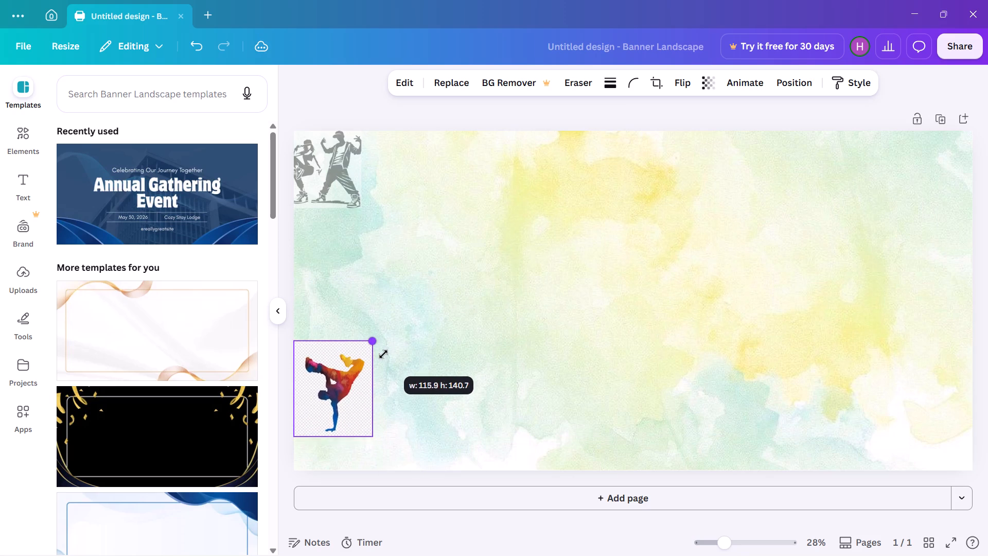
pyautogui.moveTo(383, 354); pyautogui.dragTo(374, 368)
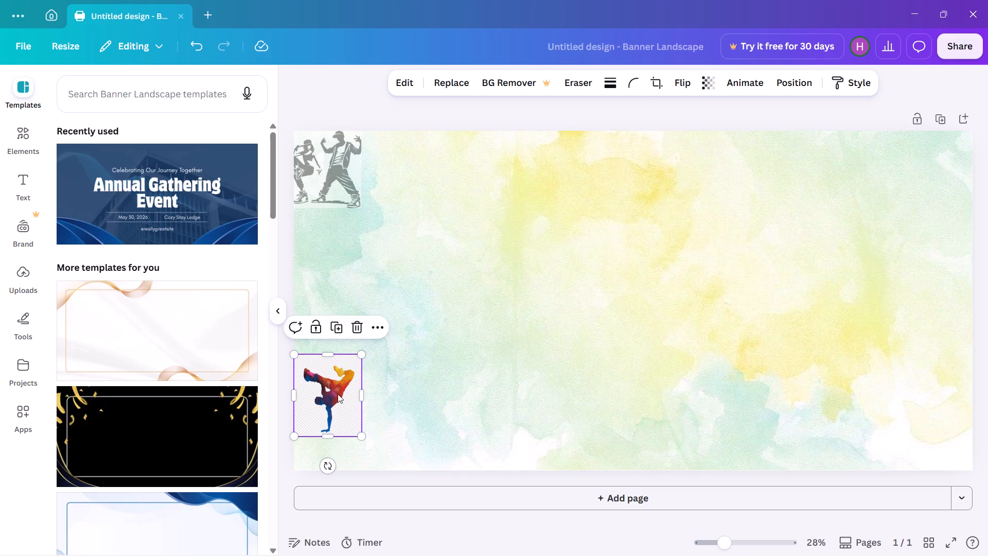
pyautogui.moveTo(334, 396); pyautogui.dragTo(336, 248)
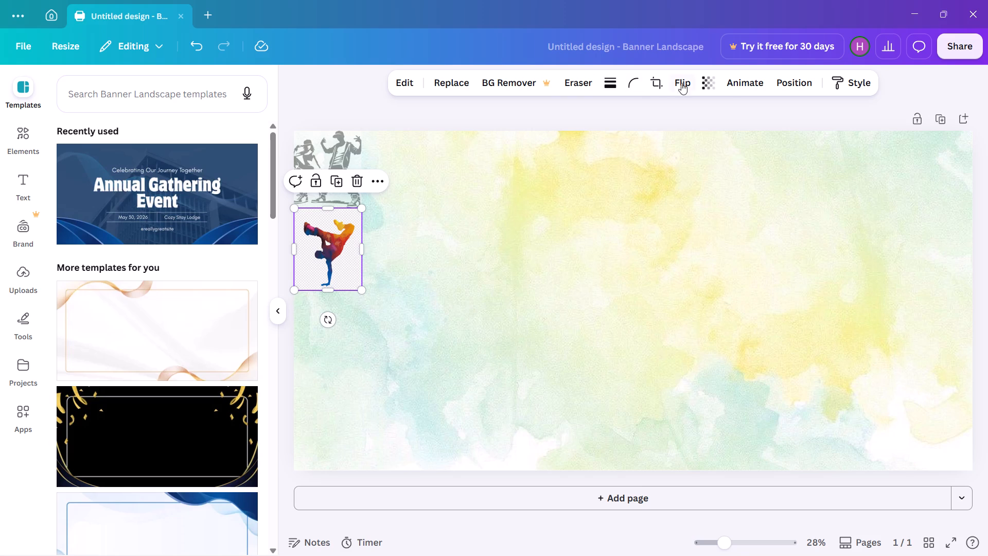
# Set the transparency of the breakdancer image to 56 so it blends into the watercolour background.
pyautogui.click(713, 77)
pyautogui.moveTo(718, 134); pyautogui.dragTo(695, 137)
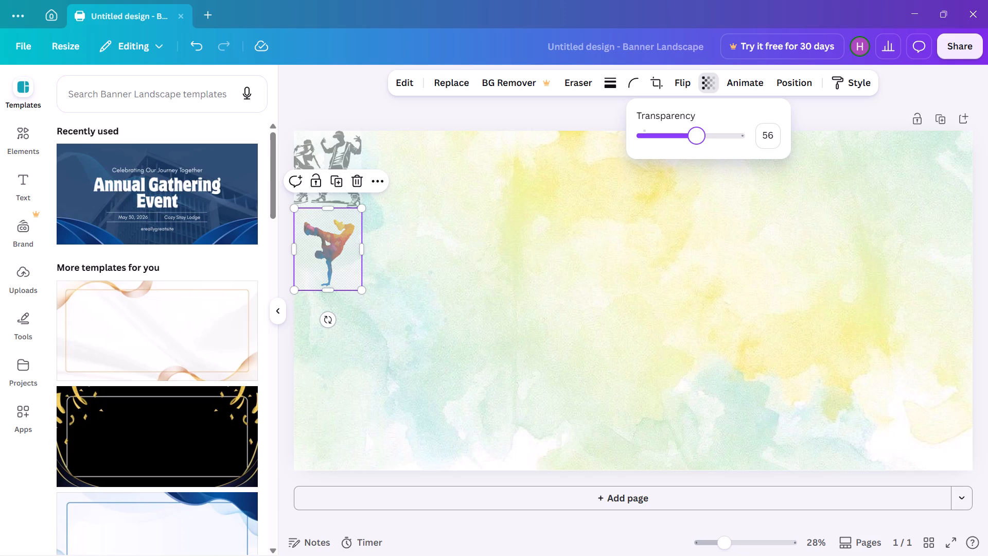
pyautogui.moveTo(695, 137); pyautogui.dragTo(699, 141)
pyautogui.moveTo(699, 141); pyautogui.dragTo(697, 141)
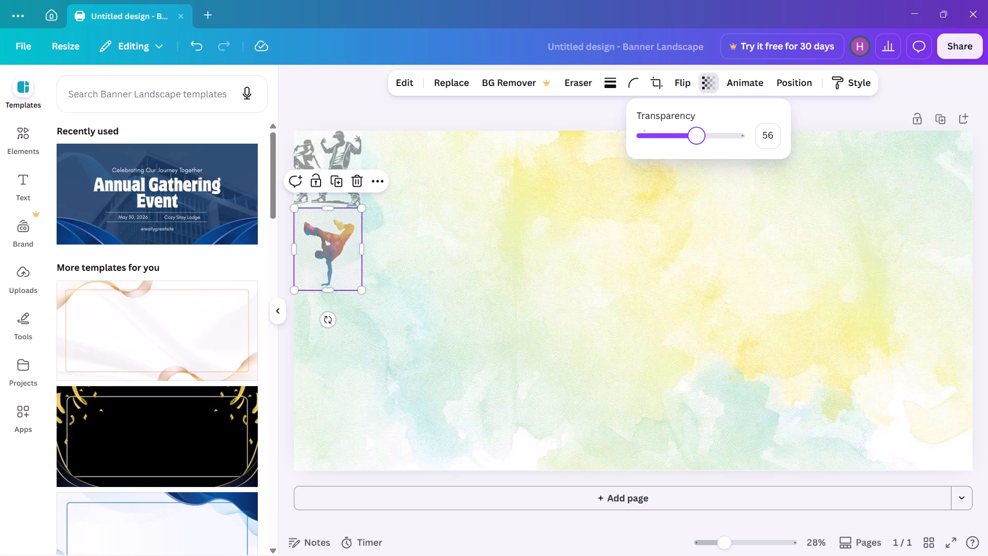
pyautogui.moveTo(697, 141); pyautogui.dragTo(696, 141)
pyautogui.click(591, 204)
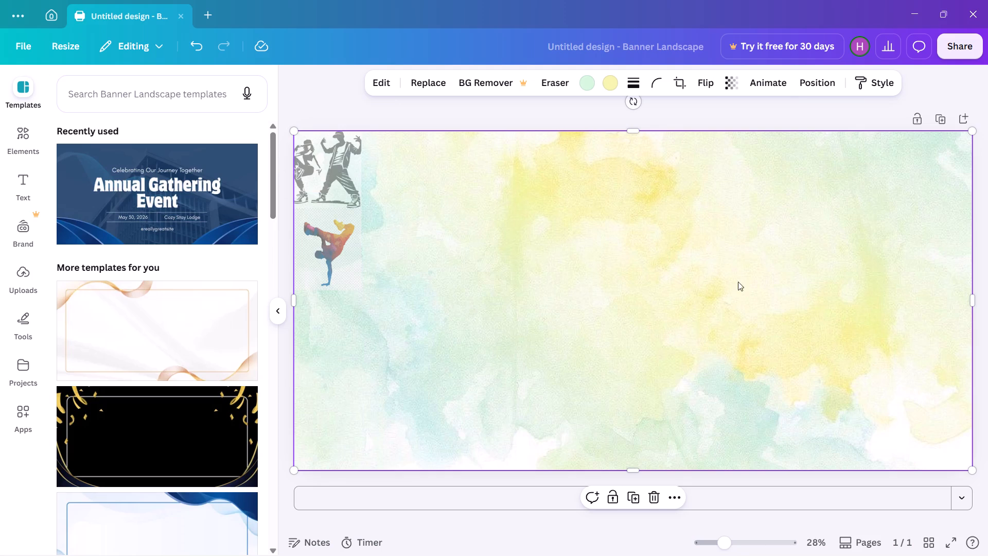
# Switch to Pinterest and look through the pins related to the breakdancer image for another dance picture.
pyautogui.hotkey('alt', 'Tab')
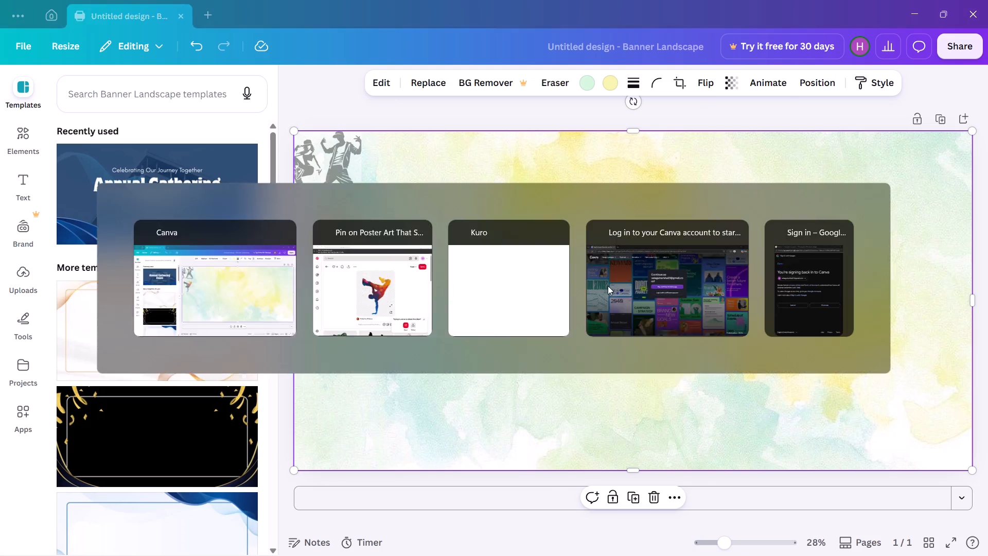
pyautogui.scroll(-4, 408, 340)
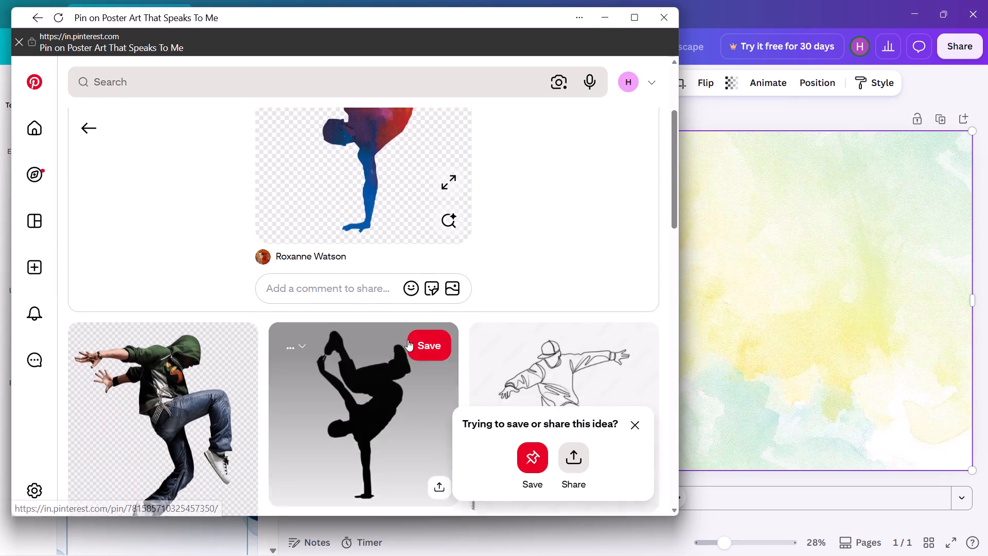
pyautogui.scroll(-7, 408, 340)
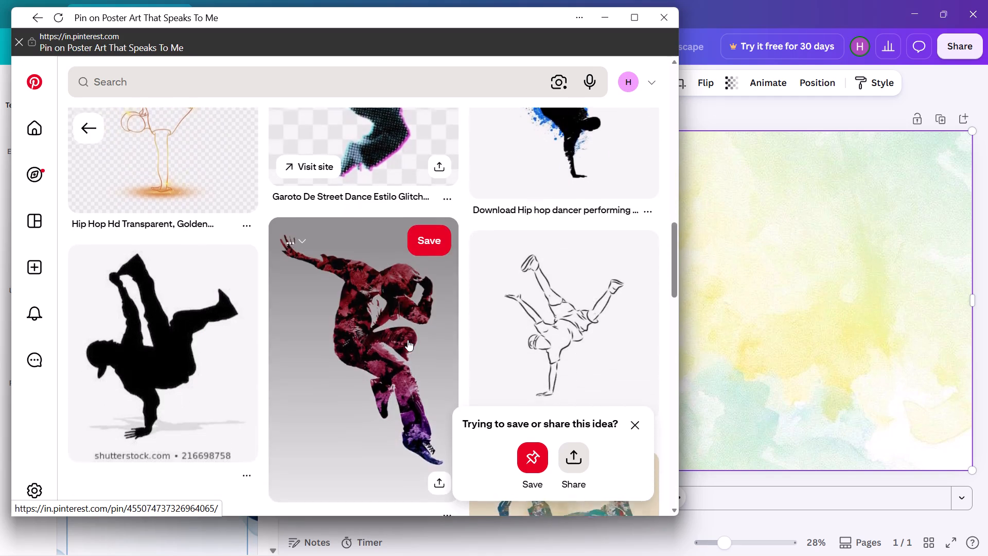
pyautogui.scroll(6, 408, 340)
pyautogui.scroll(-14, 408, 340)
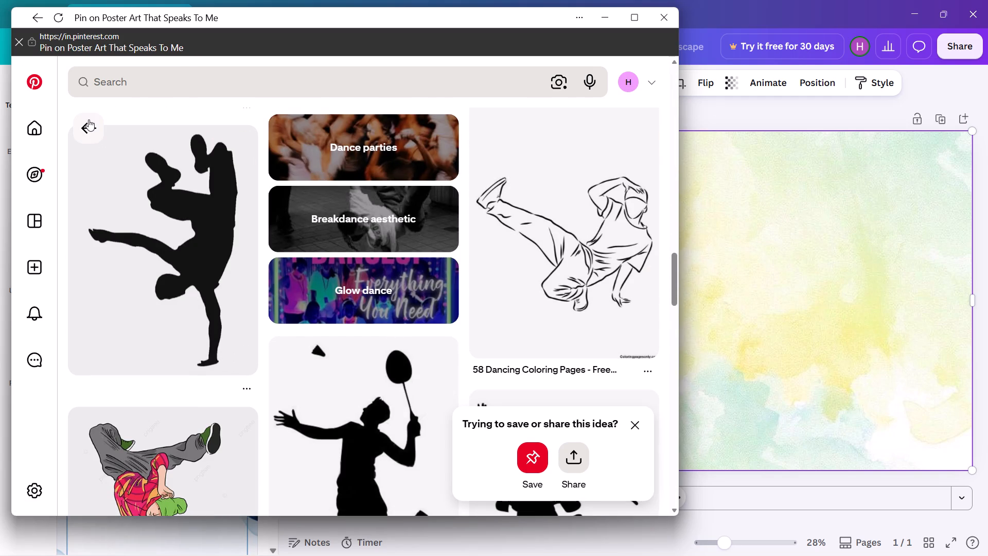
# Return to the "dancing posters with background removed" results and look through them for another dance picture for the banner.
pyautogui.click(89, 119)
pyautogui.scroll(-6, 322, 269)
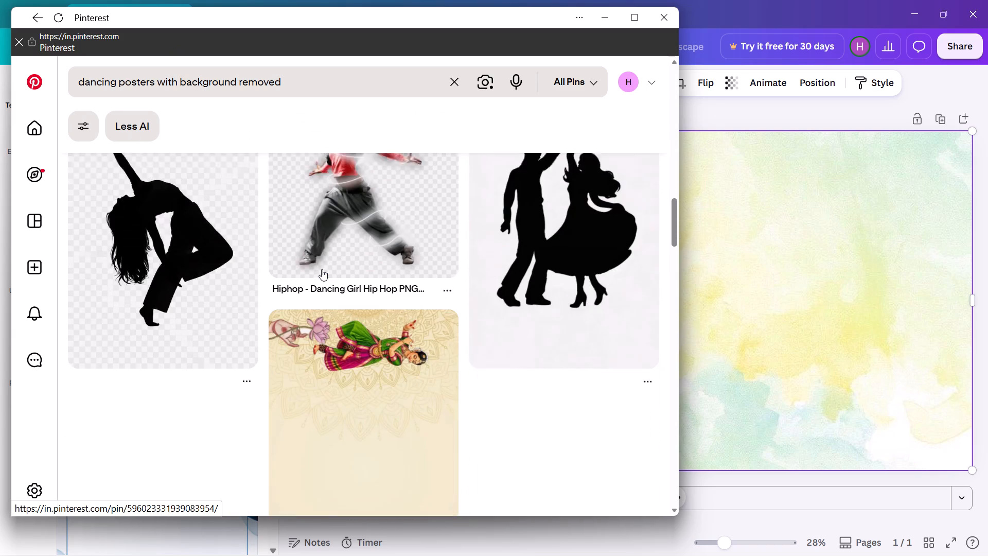
pyautogui.scroll(-2, 322, 269)
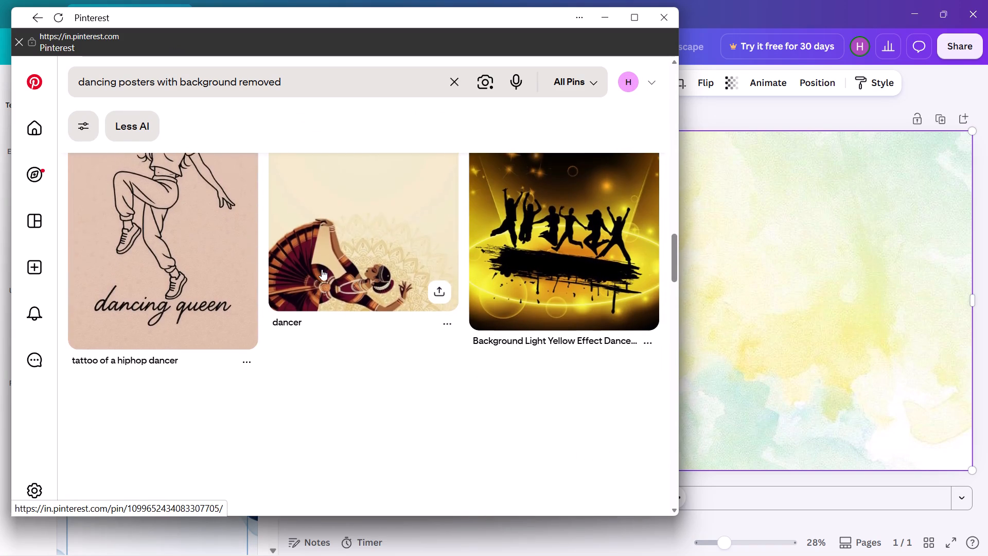
pyautogui.scroll(-10, 322, 269)
pyautogui.scroll(2, 322, 269)
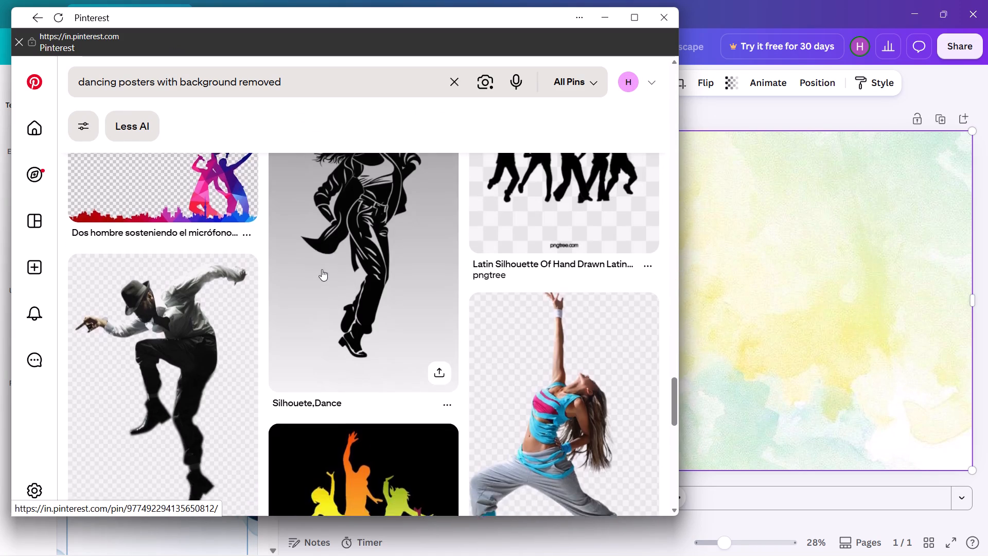
pyautogui.scroll(-3, 322, 269)
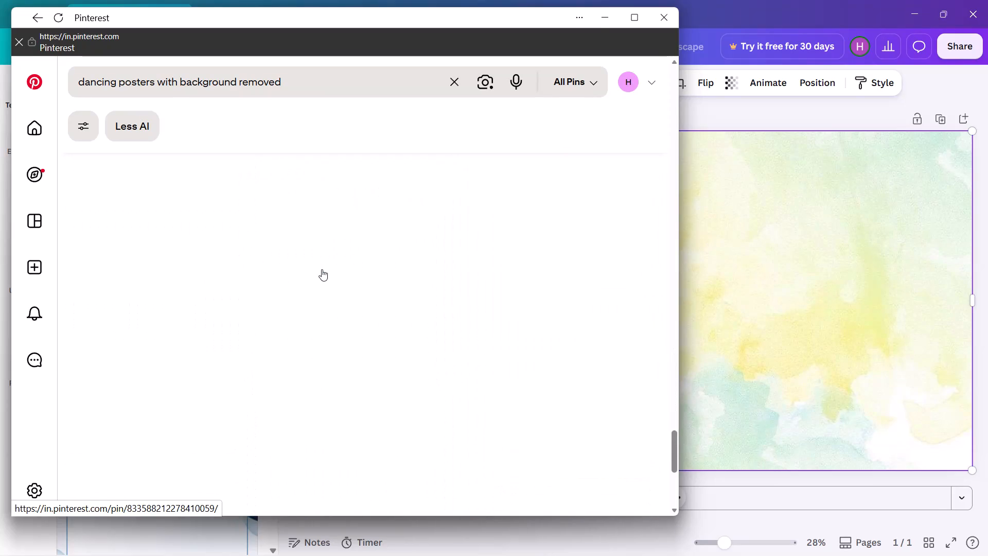
pyautogui.scroll(1, 322, 269)
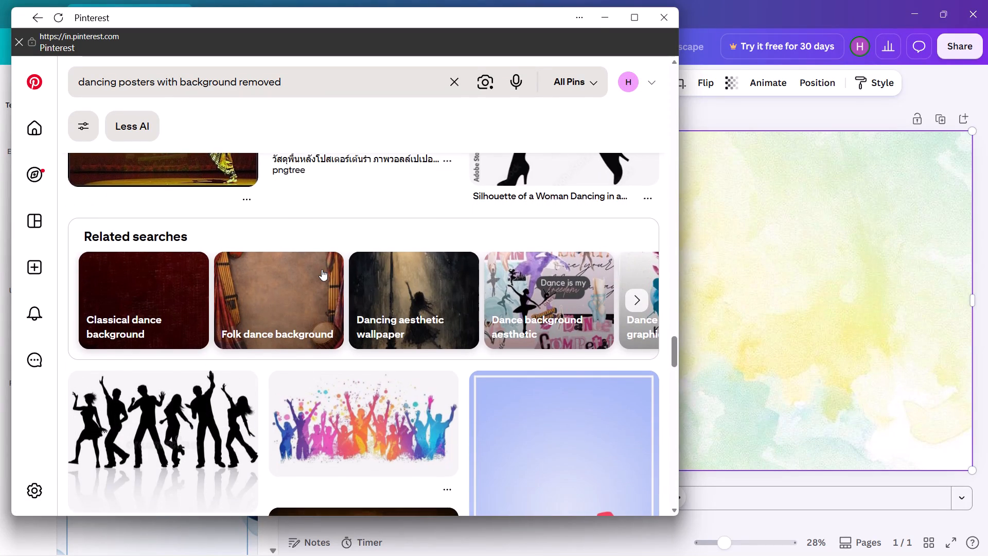
pyautogui.scroll(-6, 322, 269)
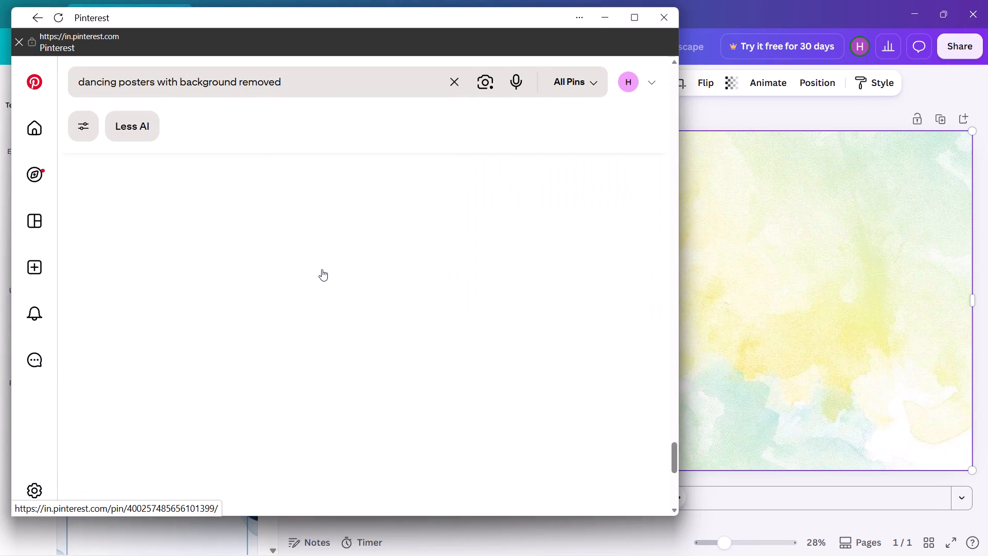
pyautogui.scroll(7, 322, 269)
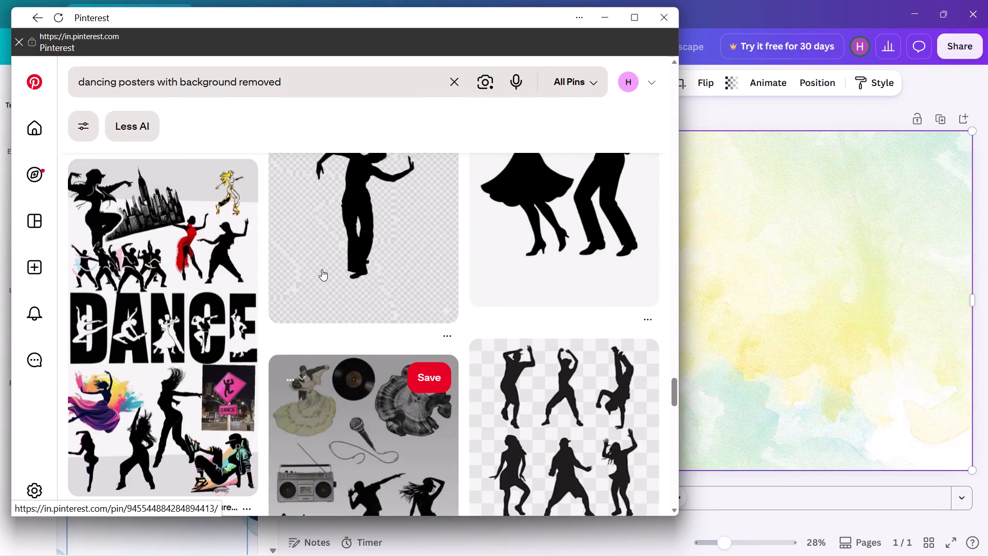
pyautogui.scroll(15, 322, 269)
# Go through the dancing poster results again from the beginning, examining the silhouettes and colourful dancers for a suitable banner picture.
pyautogui.scroll(-4, 322, 269)
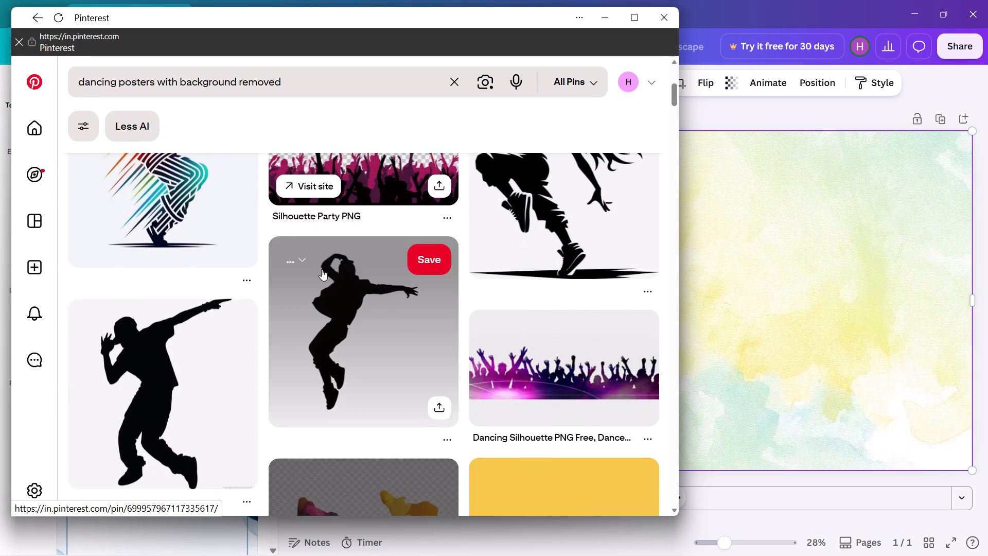
pyautogui.scroll(-6, 322, 269)
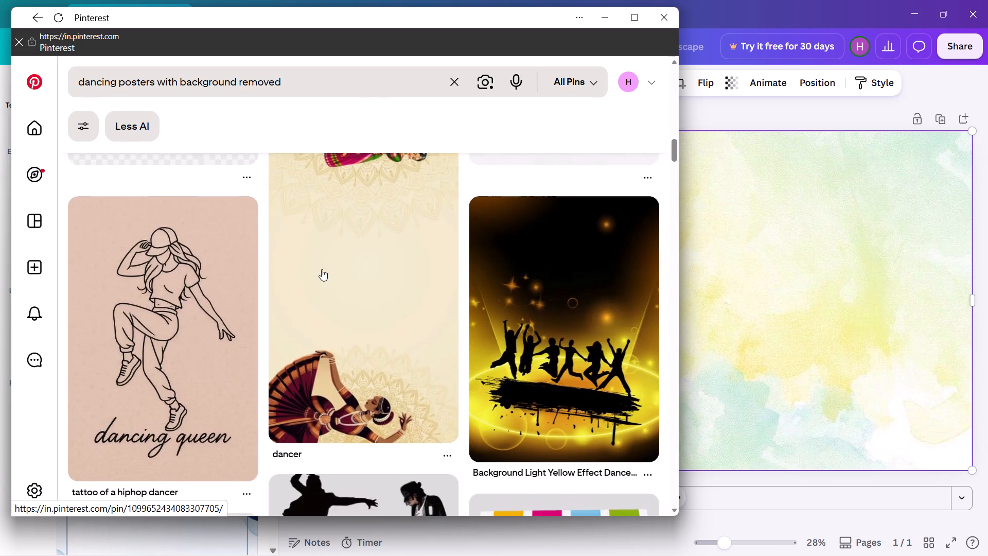
pyautogui.scroll(5, 322, 269)
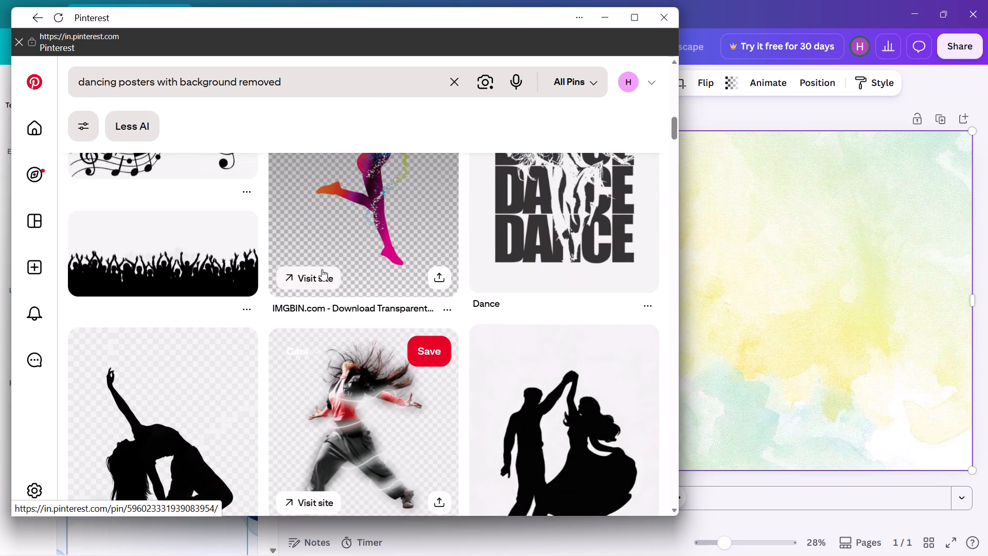
pyautogui.scroll(1, 322, 269)
pyautogui.scroll(-2, 322, 269)
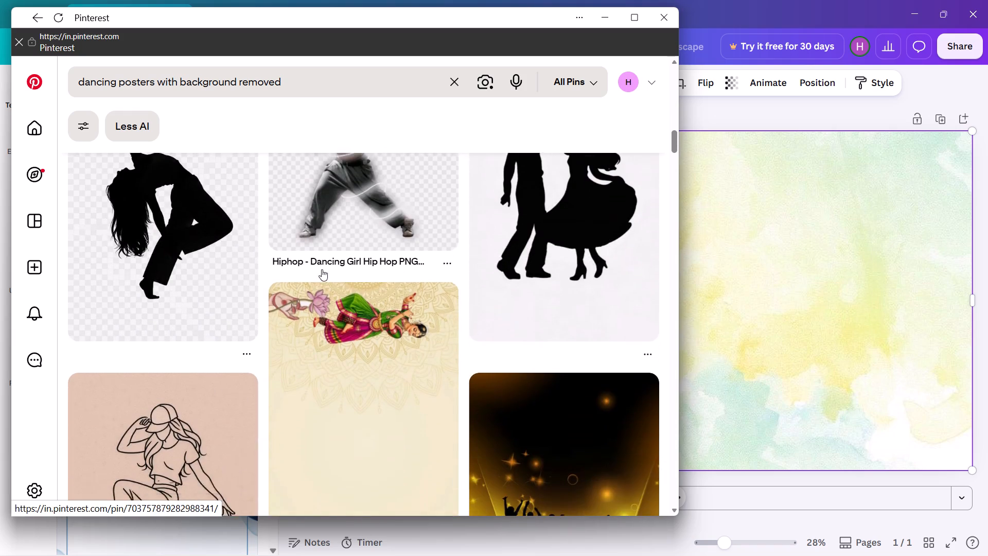
pyautogui.scroll(-2, 322, 269)
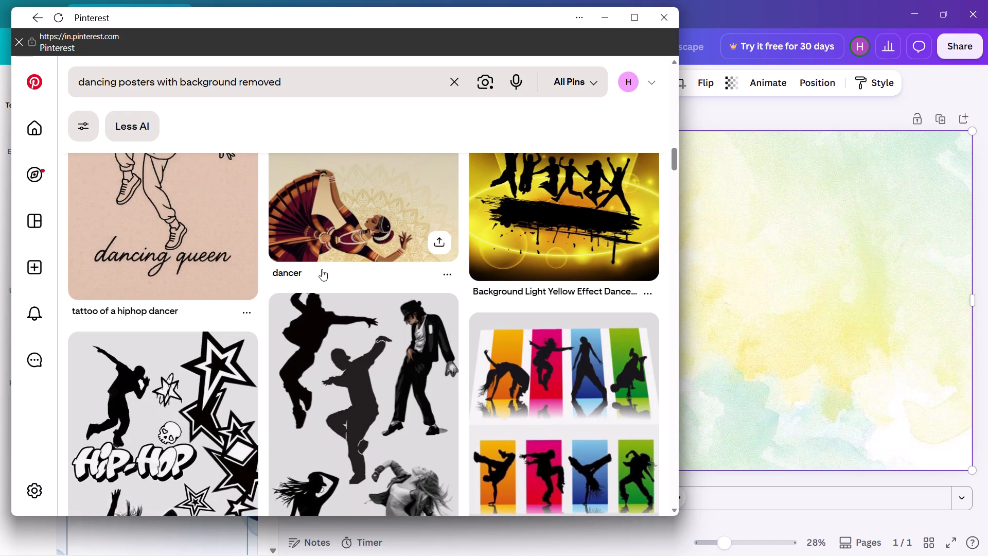
pyautogui.scroll(-5, 322, 269)
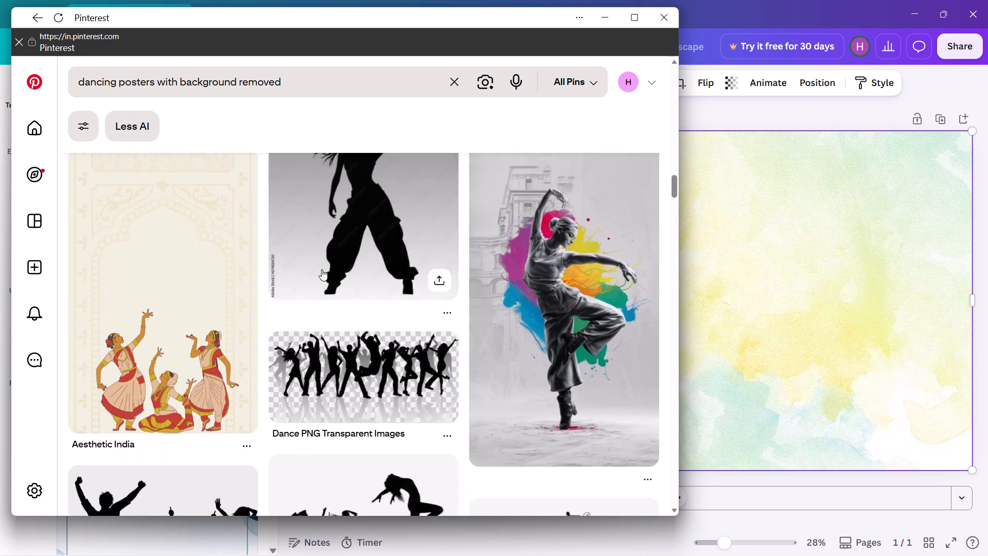
pyautogui.scroll(-5, 322, 269)
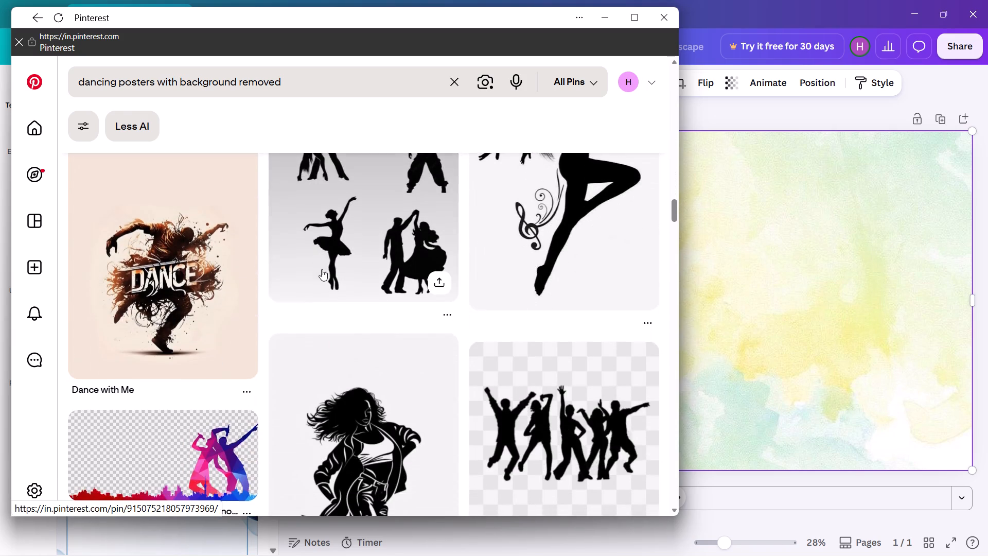
pyautogui.scroll(-4, 322, 269)
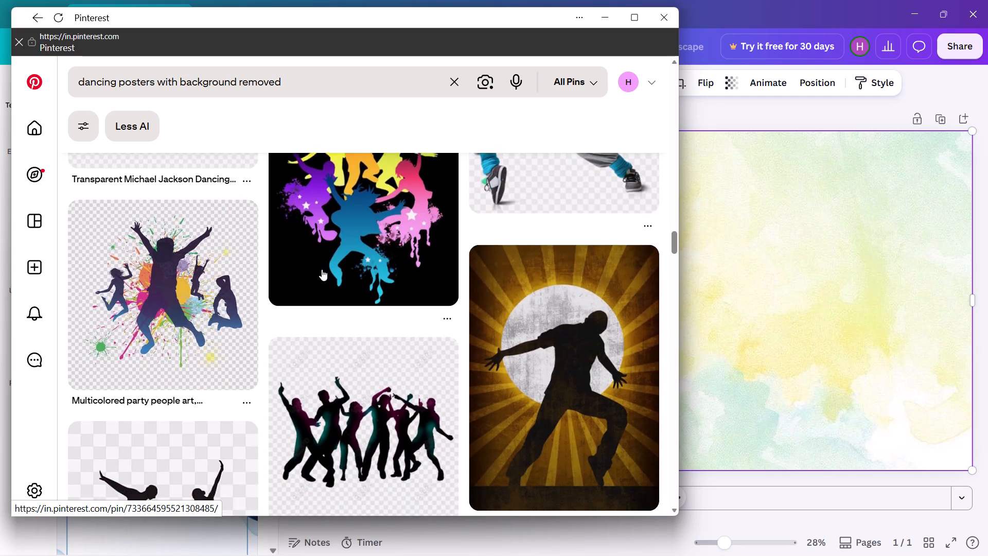
pyautogui.scroll(-8, 322, 269)
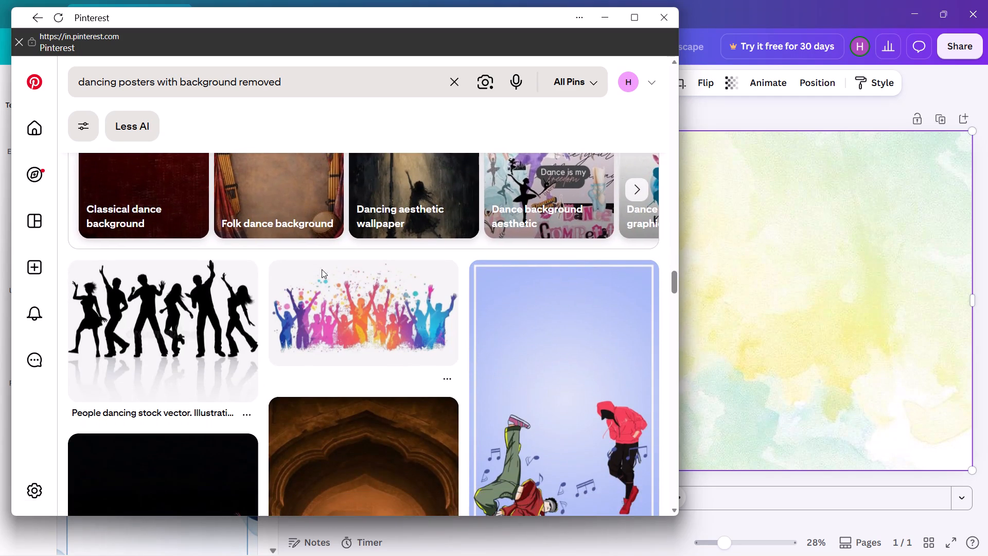
pyautogui.scroll(-6, 322, 269)
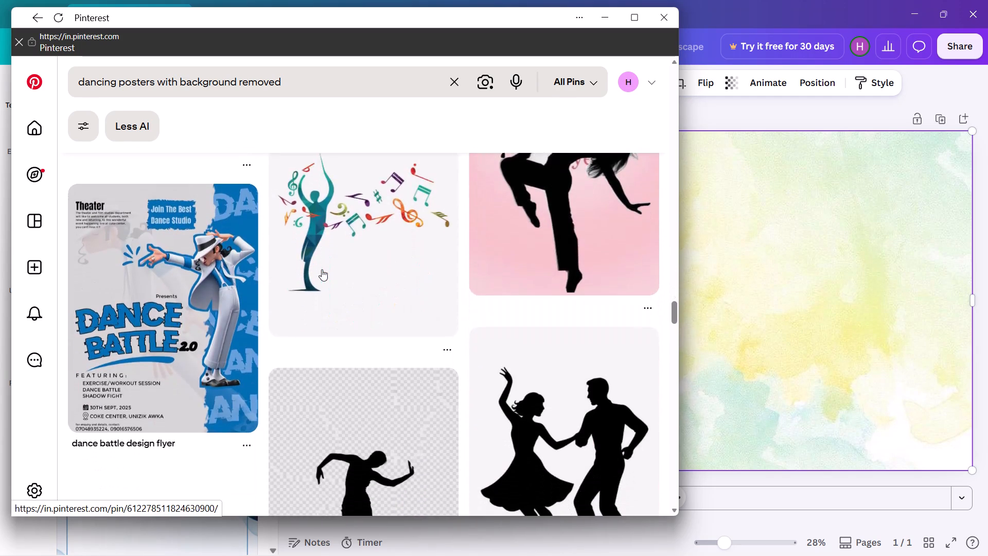
pyautogui.scroll(-4, 322, 269)
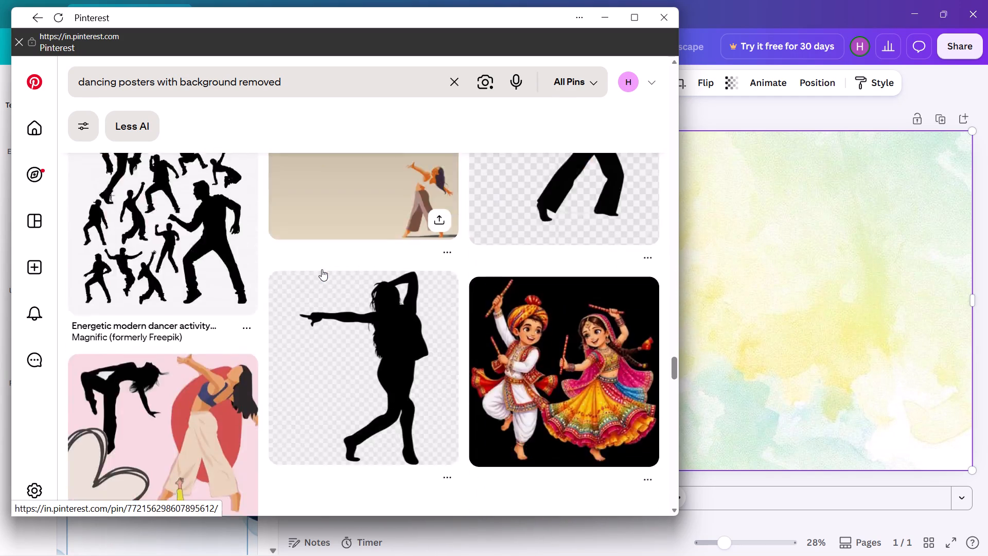
pyautogui.scroll(-1, 322, 269)
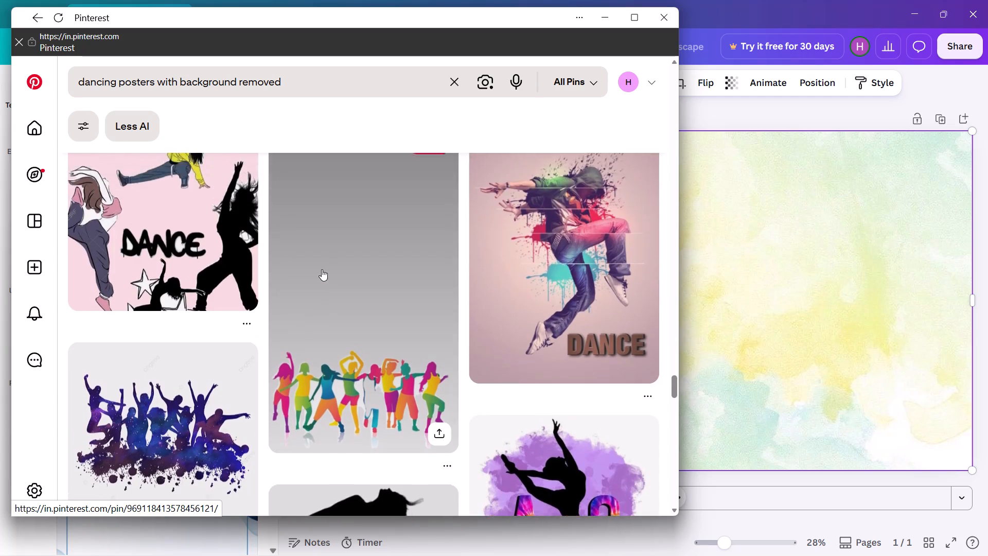
pyautogui.scroll(-3, 322, 269)
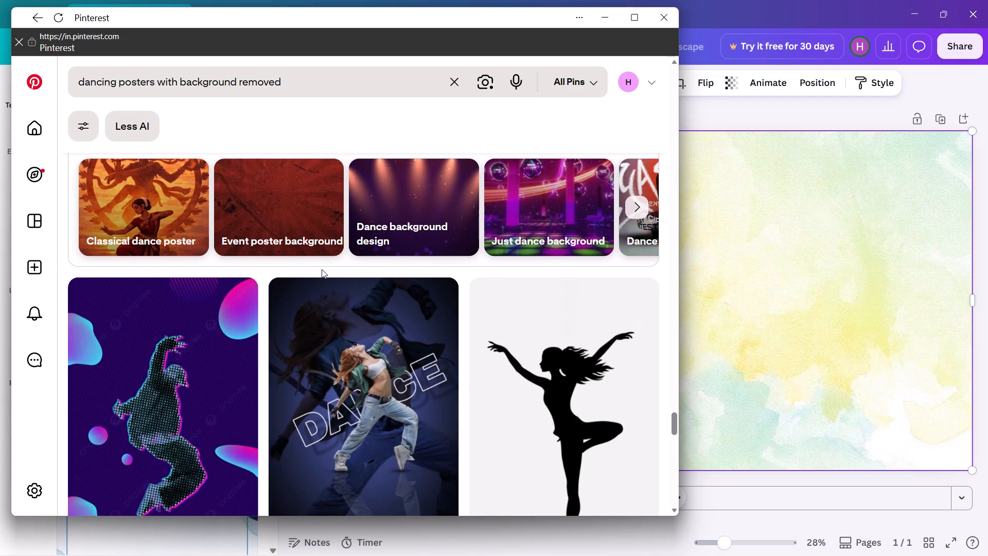
pyautogui.scroll(-4, 322, 269)
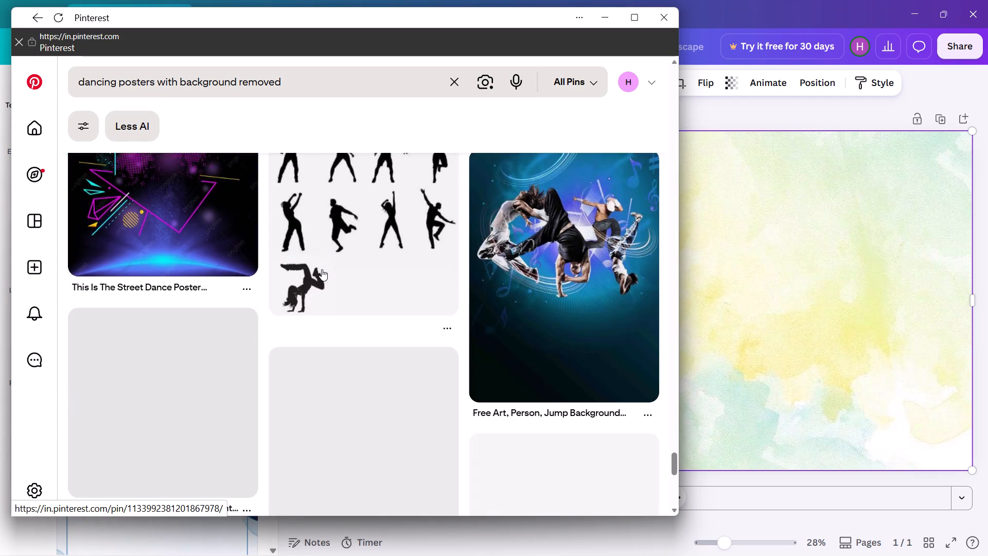
pyautogui.scroll(-3, 322, 269)
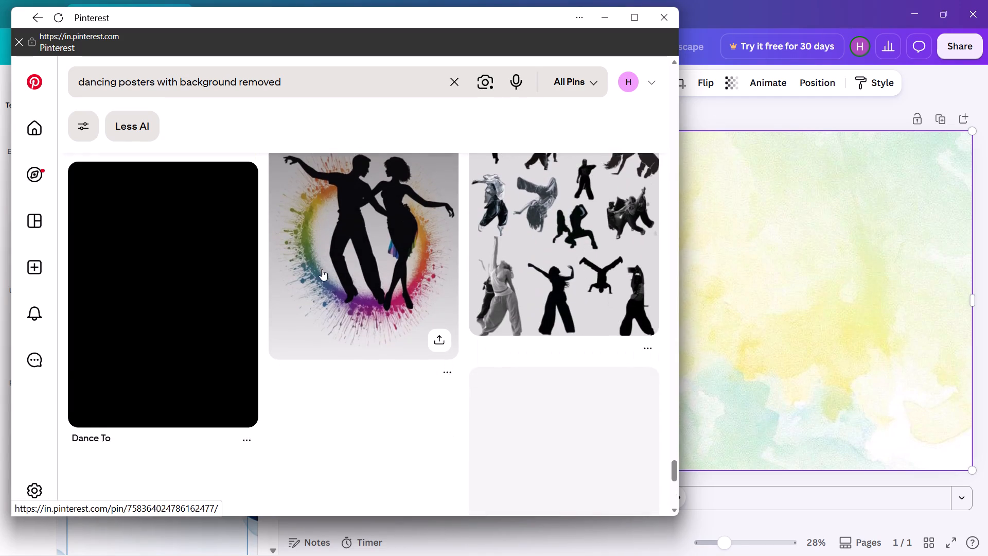
pyautogui.scroll(-3, 322, 269)
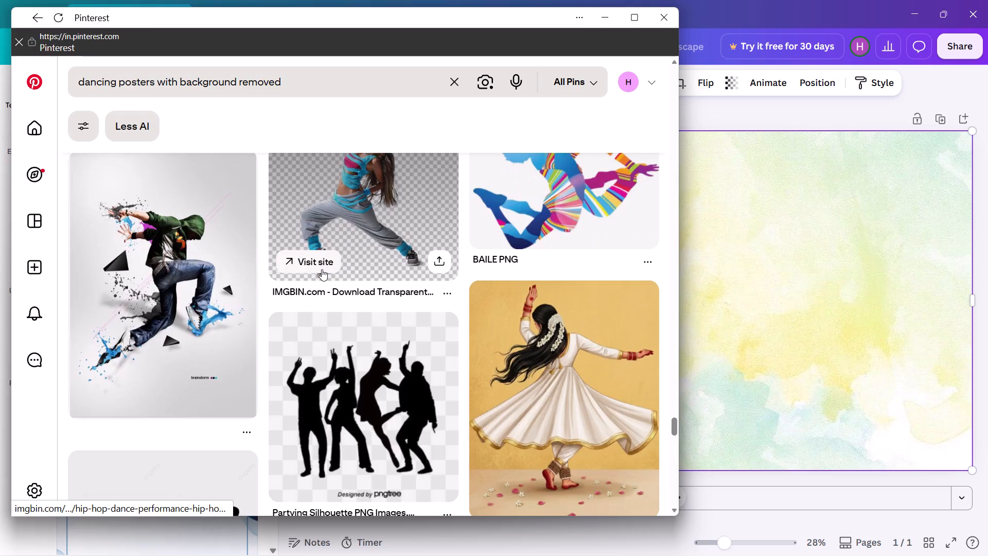
pyautogui.scroll(-6, 322, 269)
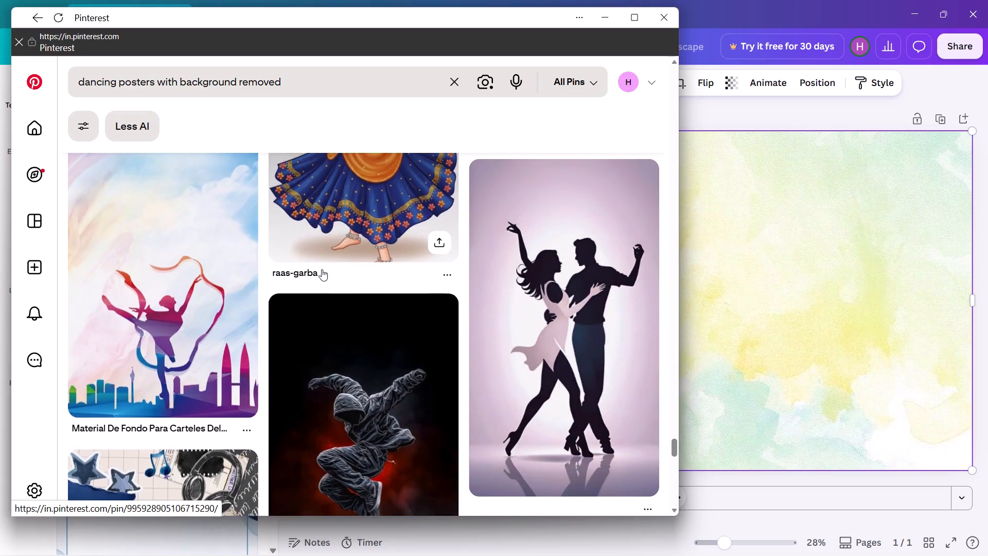
pyautogui.click(383, 545)
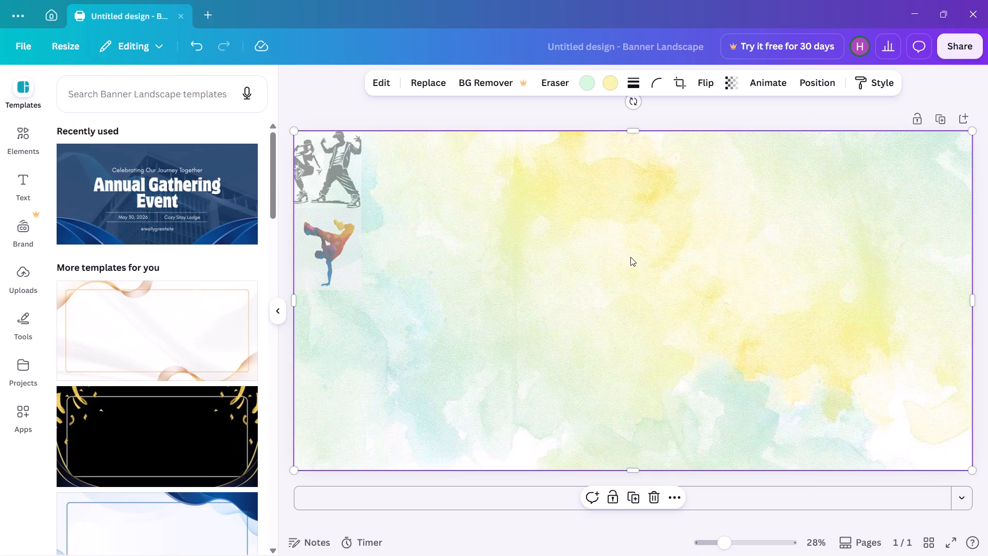
pyautogui.rightClick(630, 257)
pyautogui.click(659, 208)
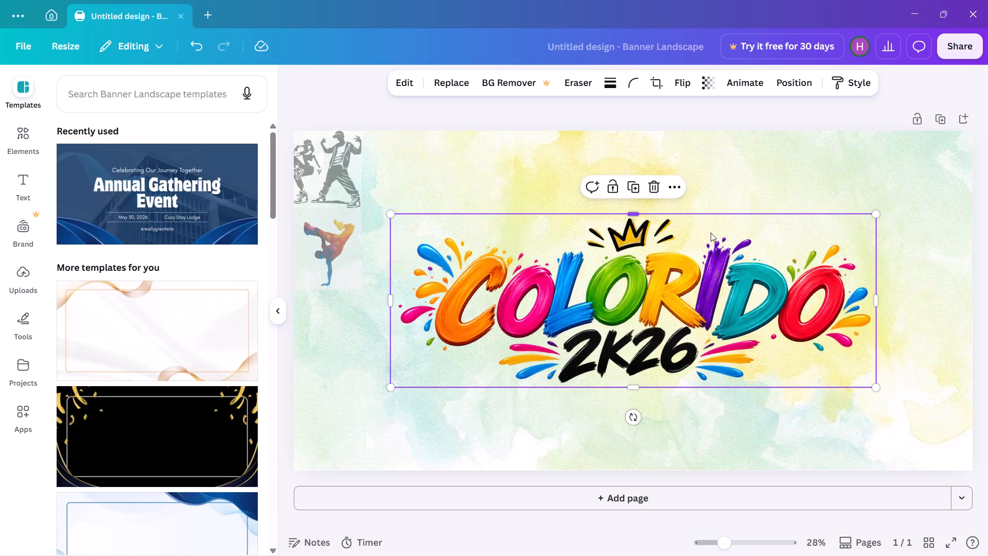
# Shrink the COLORIDO 2K26 title to roughly half the banner's width and move it slightly above the banner's middle.
pyautogui.moveTo(681, 245); pyautogui.dragTo(685, 215)
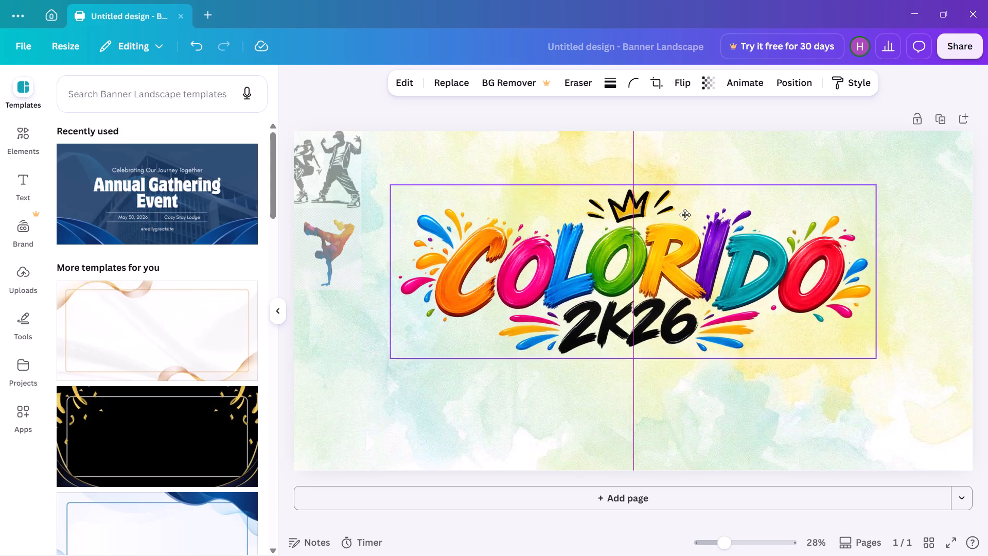
pyautogui.moveTo(685, 215); pyautogui.dragTo(685, 211)
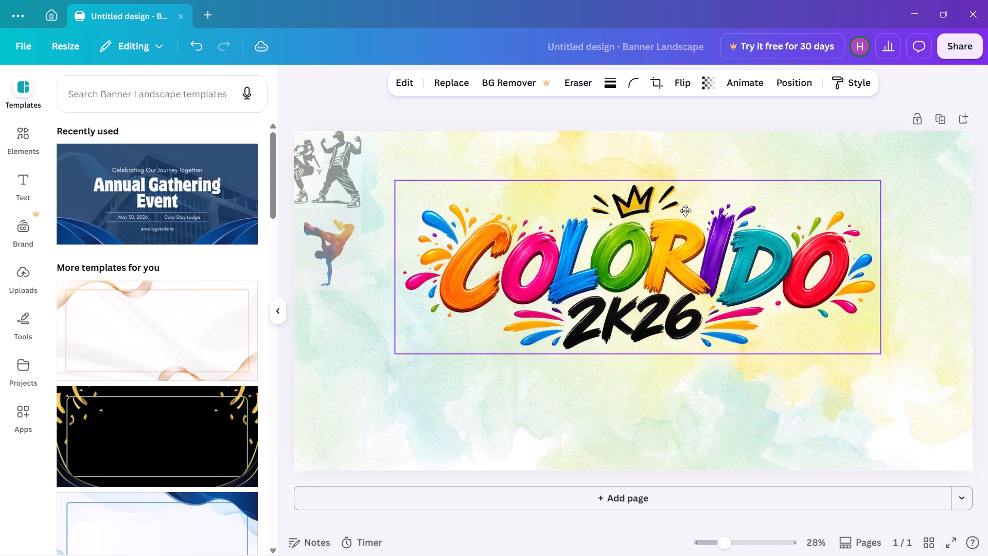
pyautogui.moveTo(685, 211); pyautogui.dragTo(685, 207)
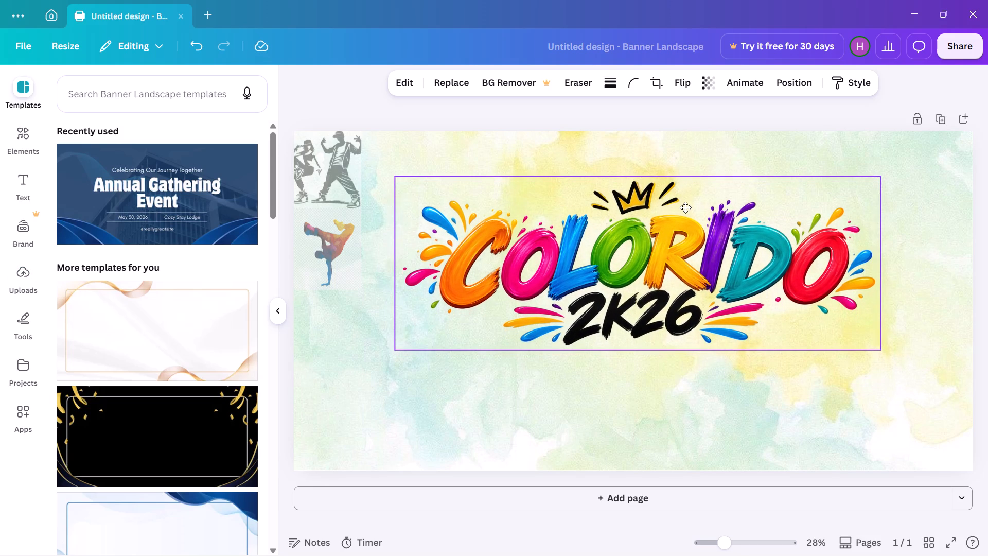
pyautogui.moveTo(685, 207); pyautogui.dragTo(686, 218)
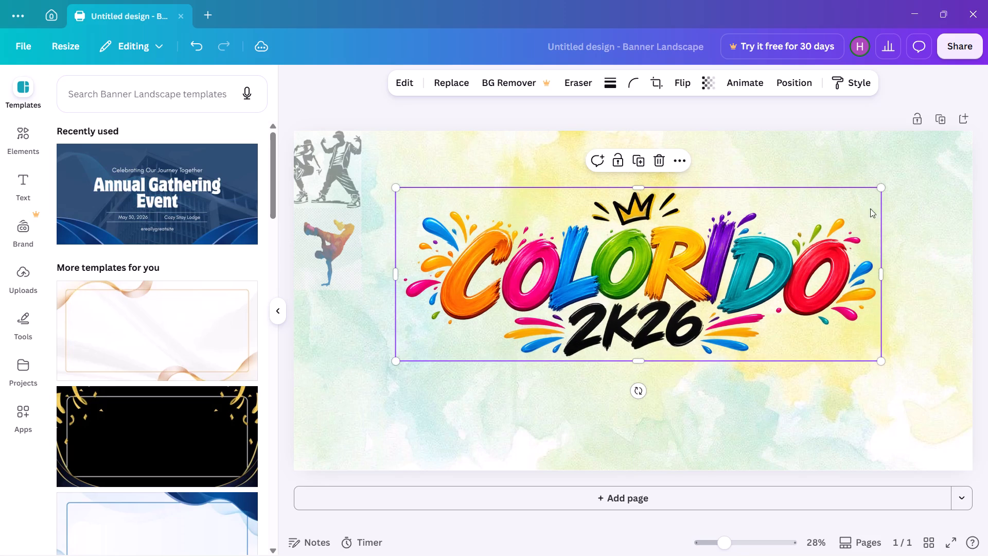
pyautogui.moveTo(879, 193); pyautogui.dragTo(828, 246)
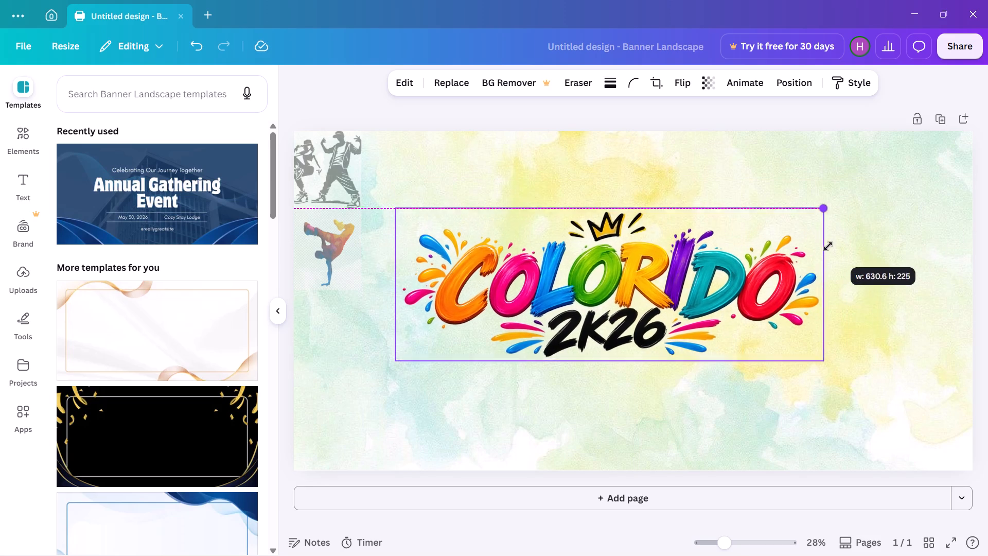
pyautogui.moveTo(828, 246); pyautogui.dragTo(807, 265)
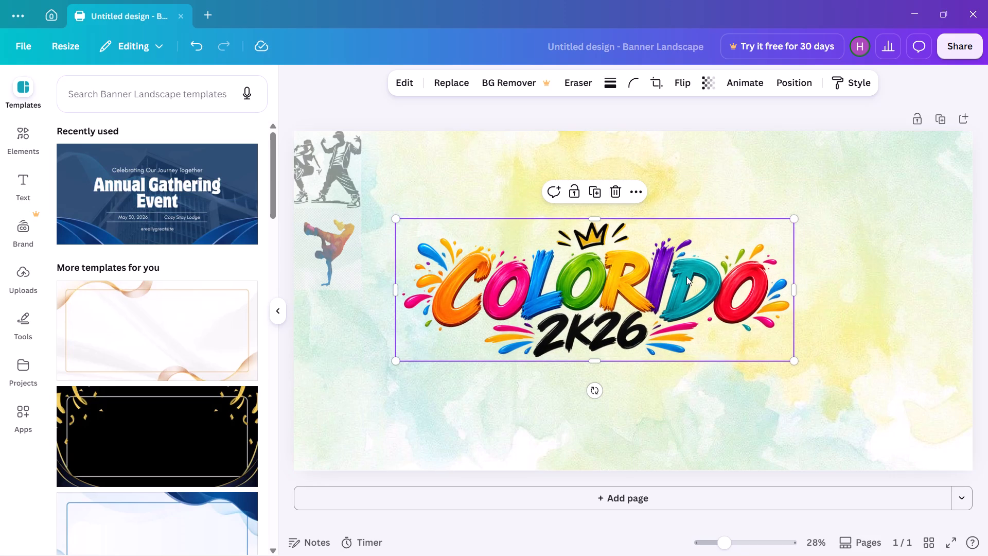
pyautogui.moveTo(686, 276); pyautogui.dragTo(738, 268)
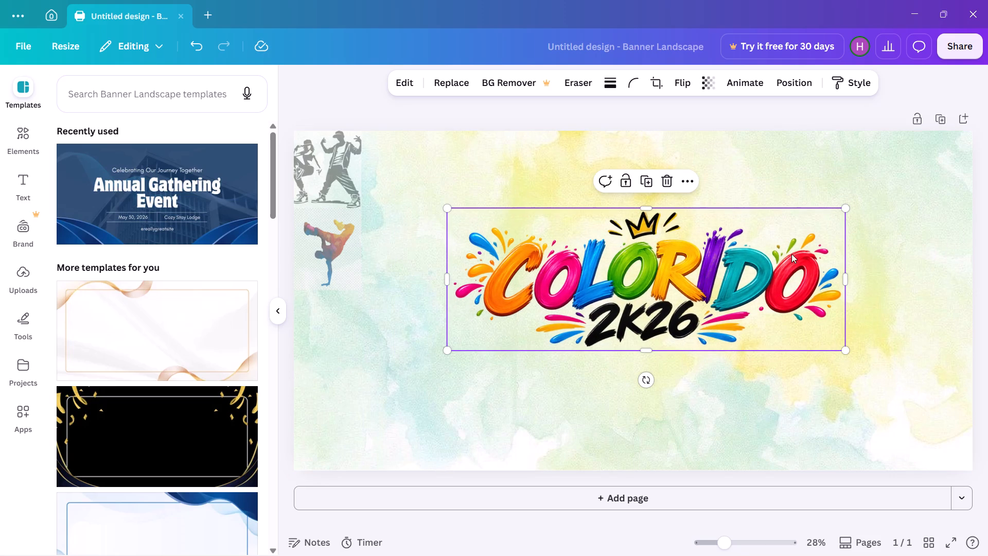
pyautogui.moveTo(845, 212); pyautogui.dragTo(807, 240)
pyautogui.moveTo(744, 267); pyautogui.dragTo(758, 259)
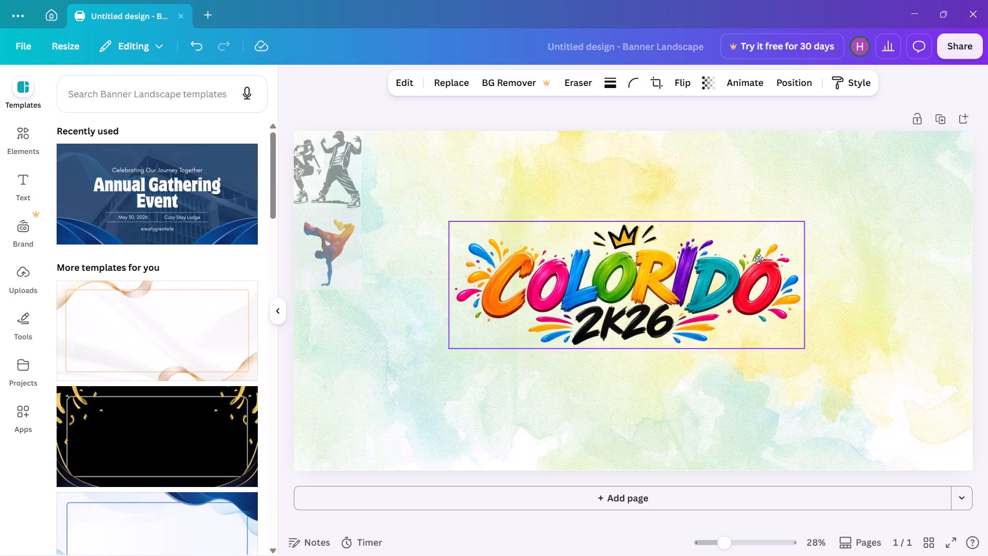
pyautogui.moveTo(758, 259); pyautogui.dragTo(762, 256)
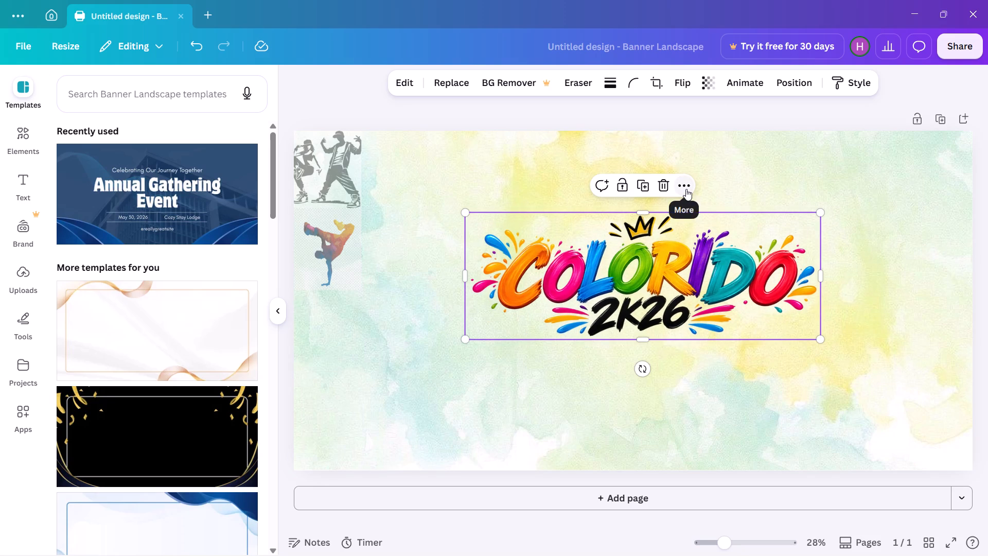
# Align the COLORIDO 2K26 title to the page's horizontal center and deselect it.
pyautogui.click(686, 189)
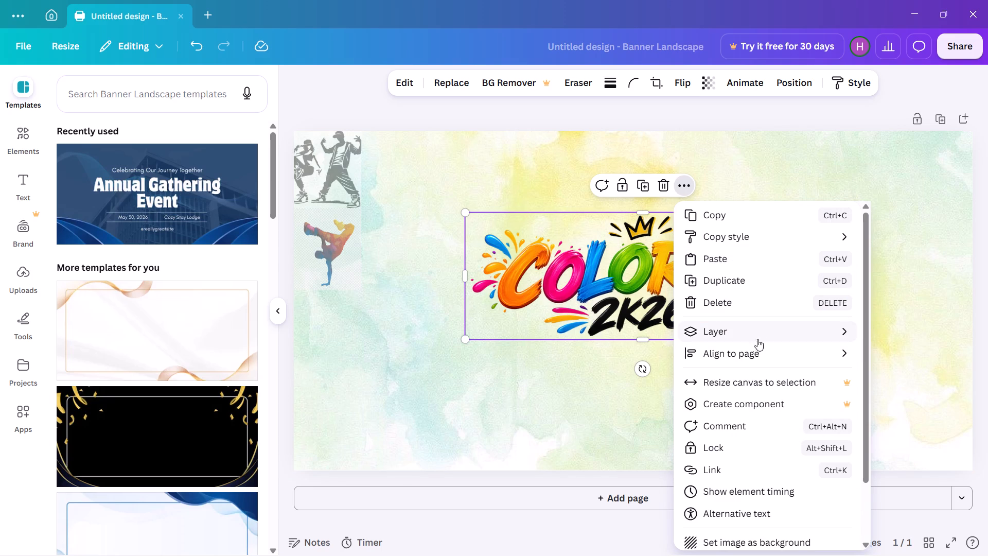
pyautogui.click(745, 359)
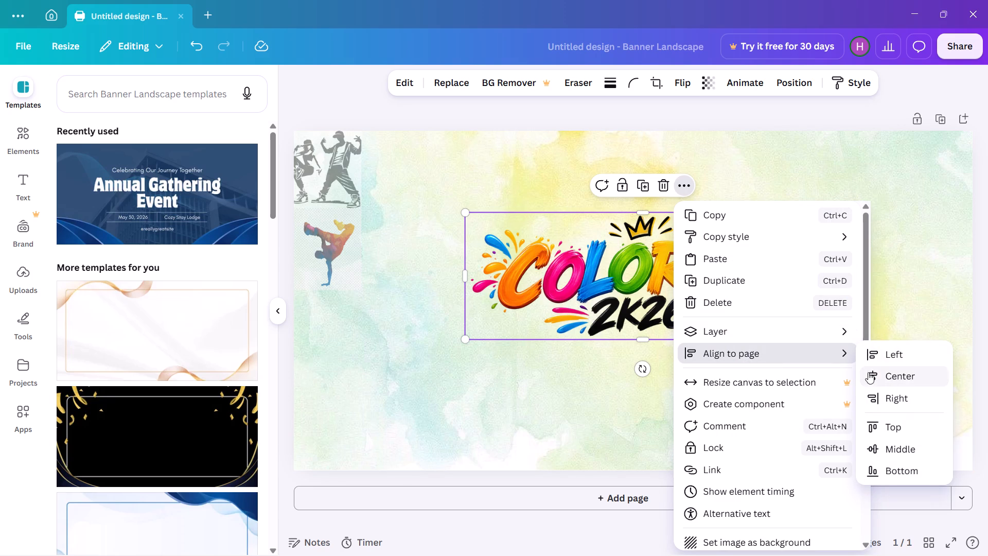
pyautogui.click(876, 376)
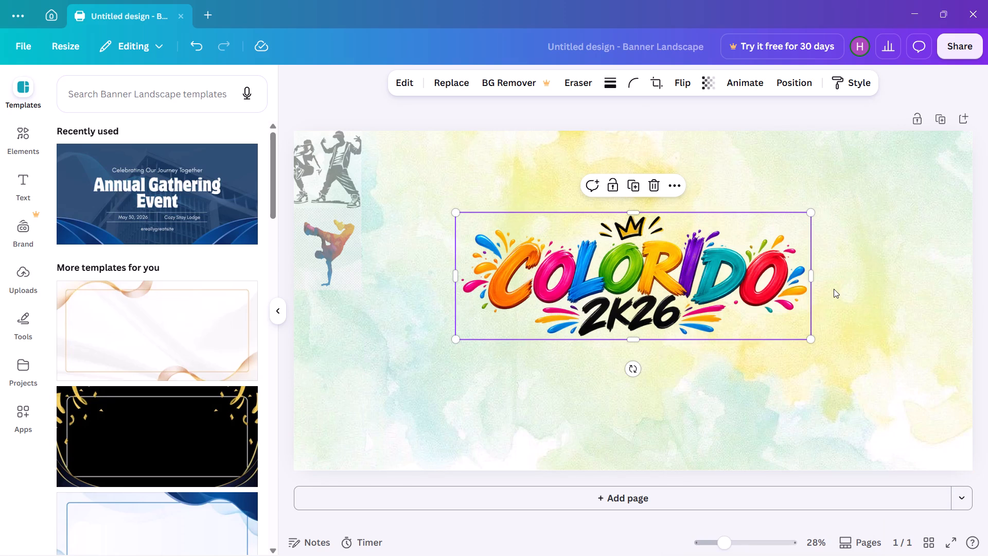
pyautogui.click(834, 289)
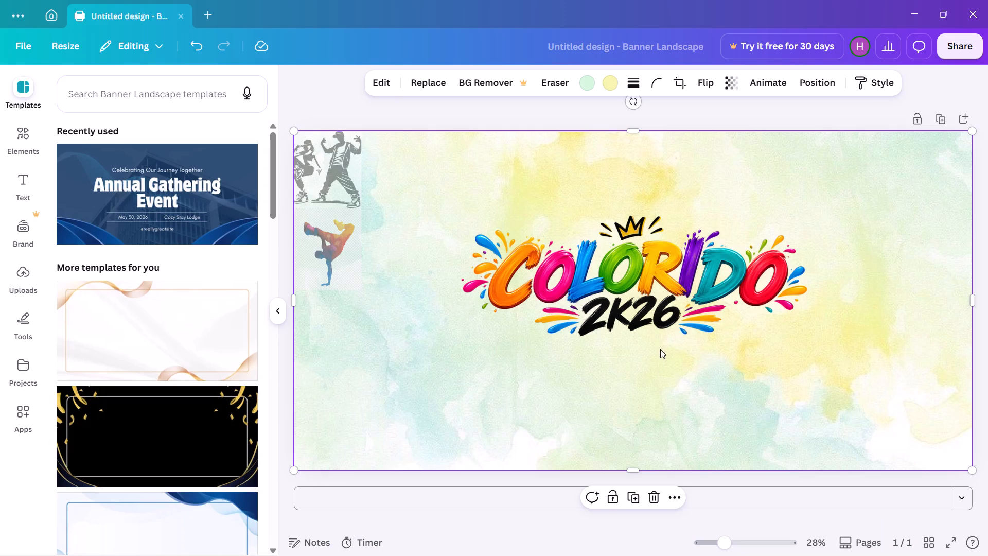
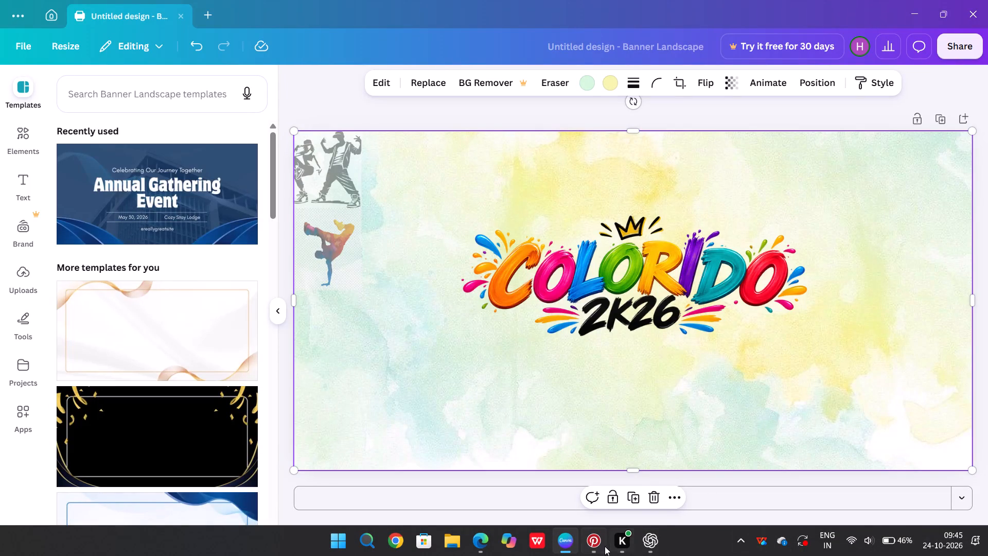
# Switch to Pinterest and browse the dancing poster results for another picture suitable for the banner.
pyautogui.click(599, 543)
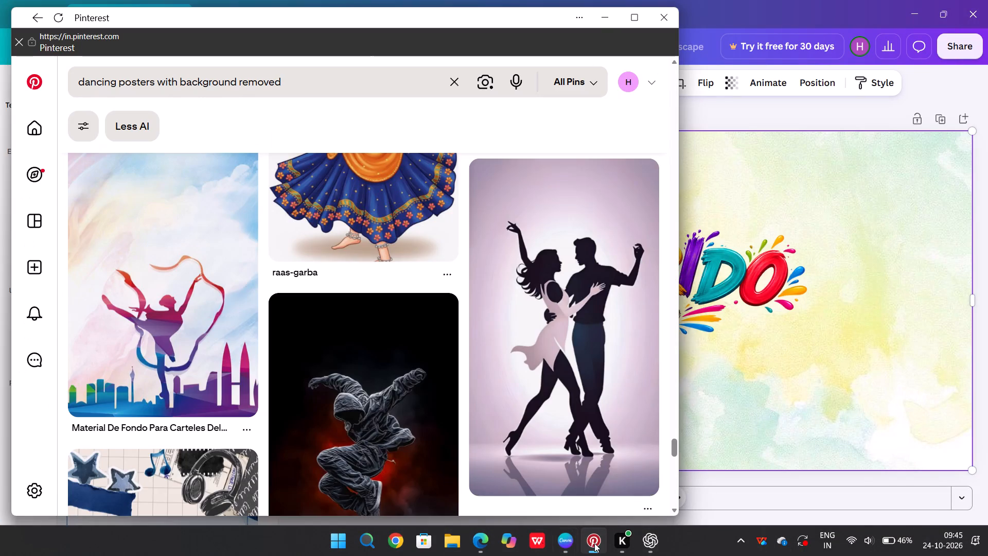
pyautogui.scroll(-4, 432, 437)
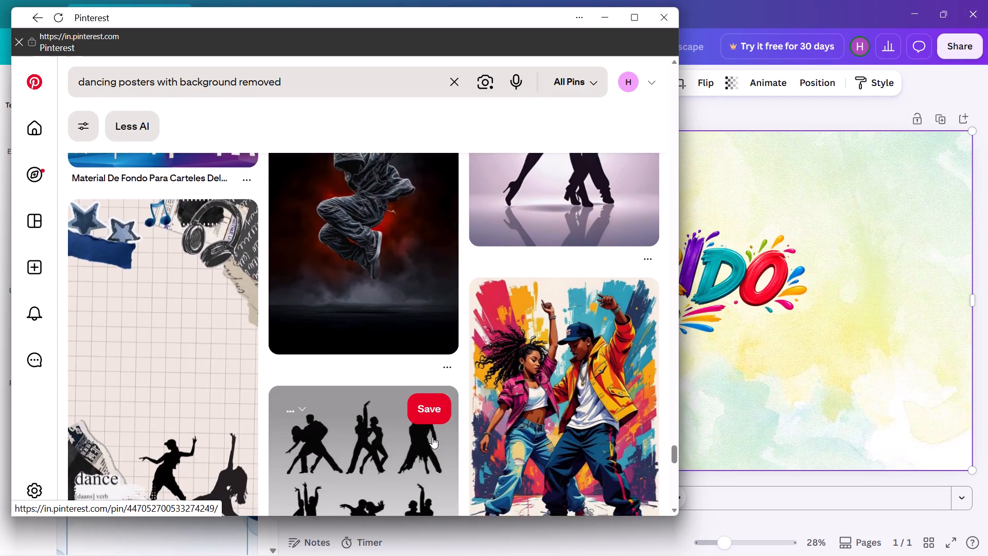
pyautogui.scroll(-8, 432, 437)
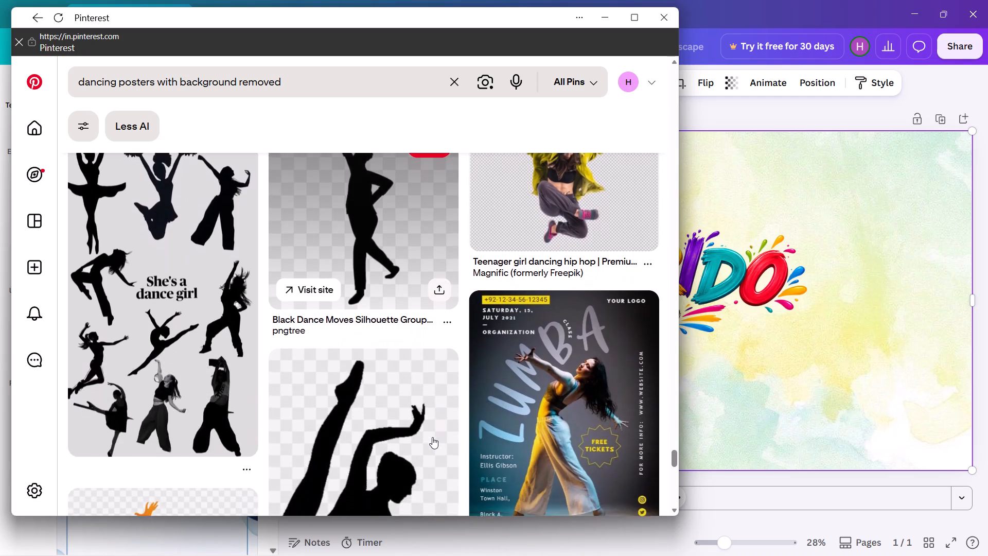
pyautogui.scroll(-4, 432, 437)
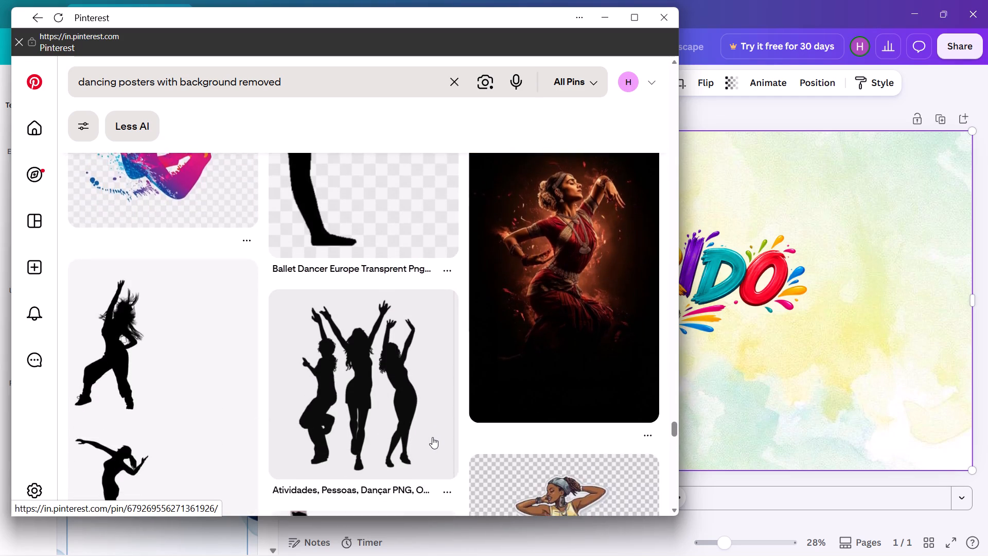
pyautogui.scroll(-8, 432, 437)
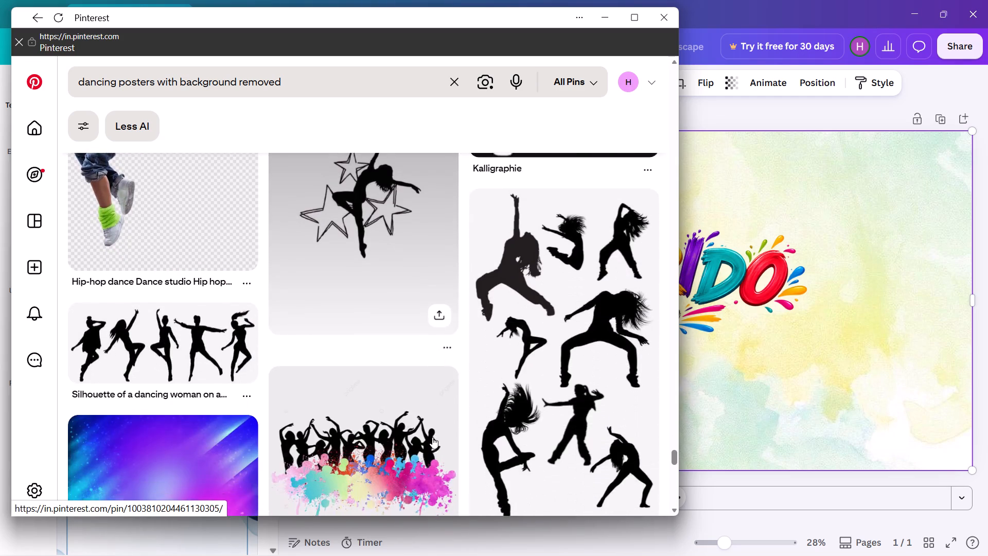
pyautogui.scroll(-5, 432, 437)
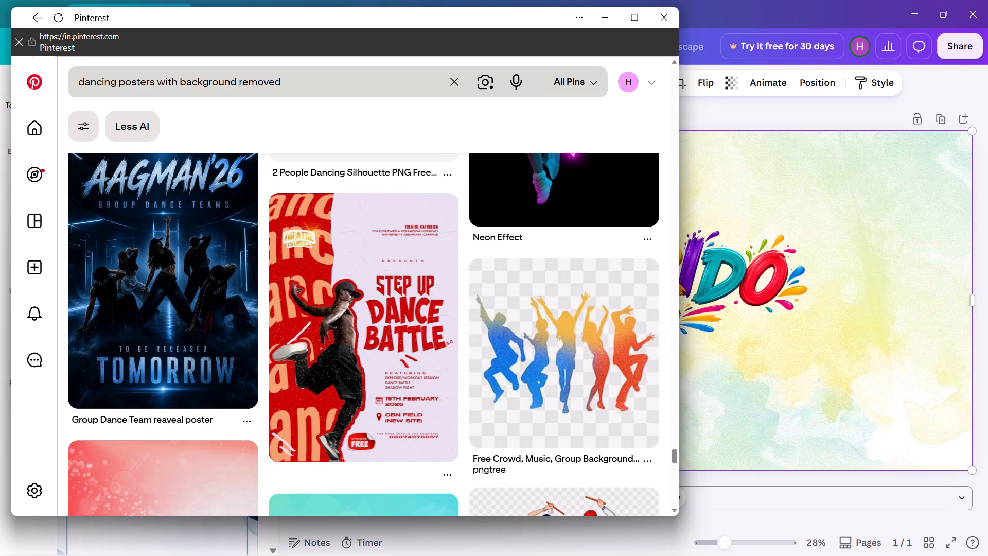
# Search Pinterest for "calssical dancing posters with background removed" by extending the existing query.
pyautogui.click(77, 80)
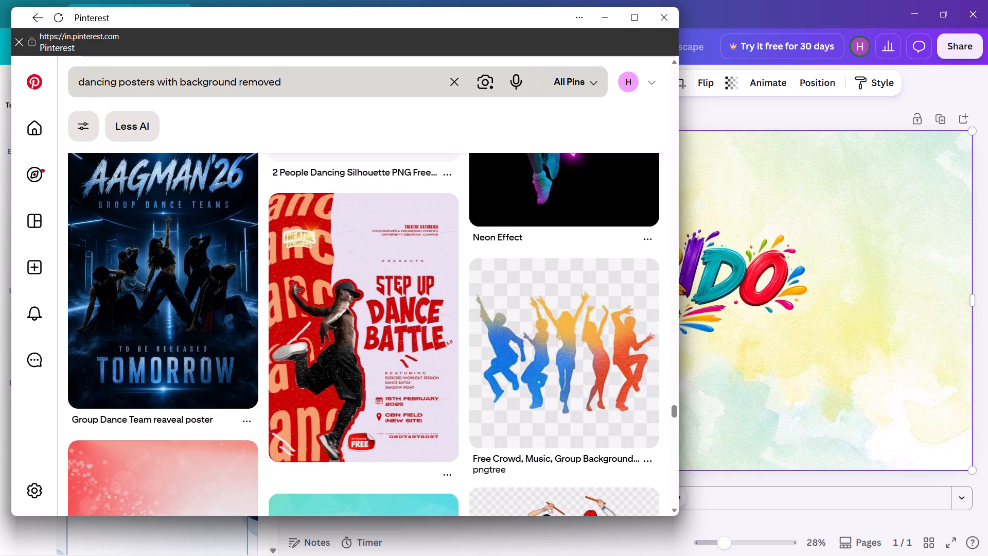
pyautogui.click(81, 85)
pyautogui.write('calss')
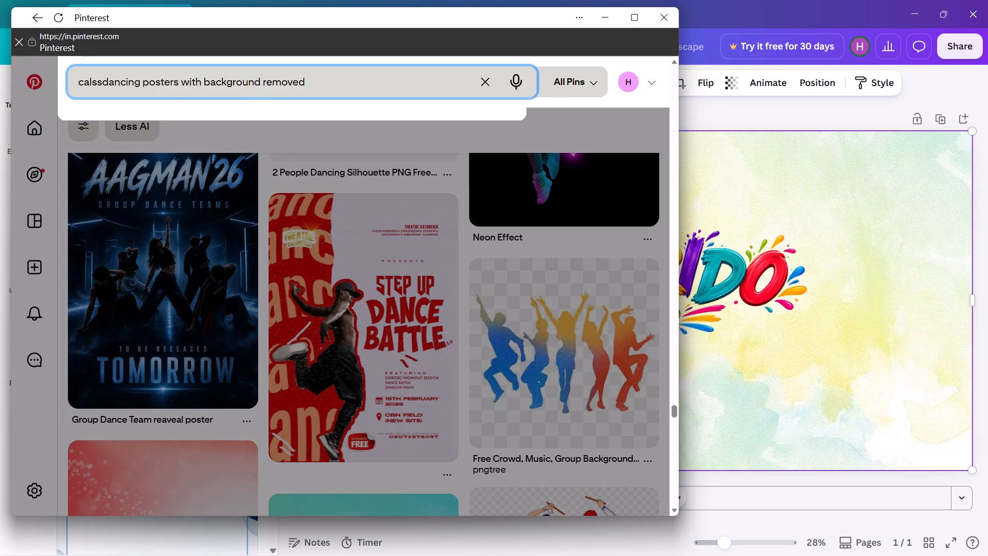
pyautogui.write('ical')
pyautogui.press('space')
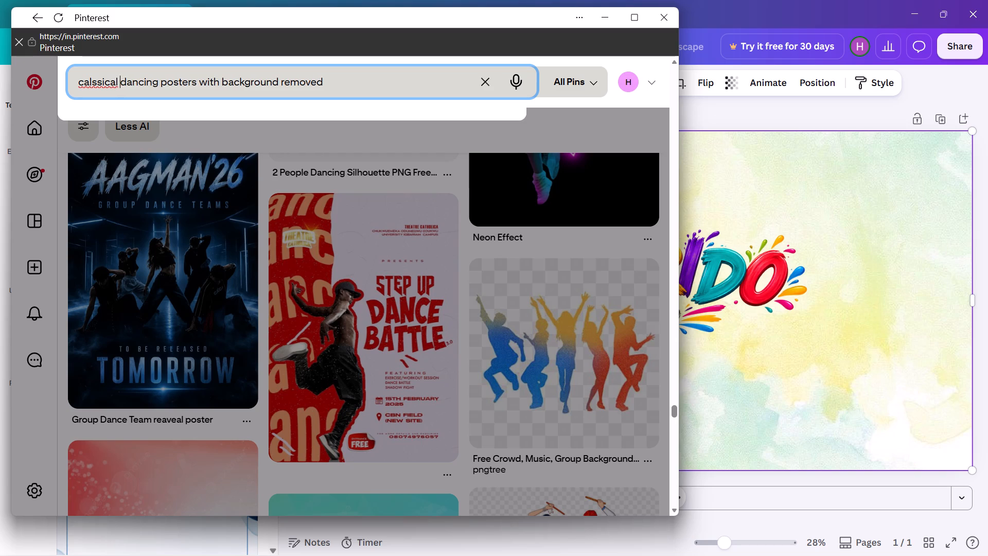
pyautogui.press('Return')
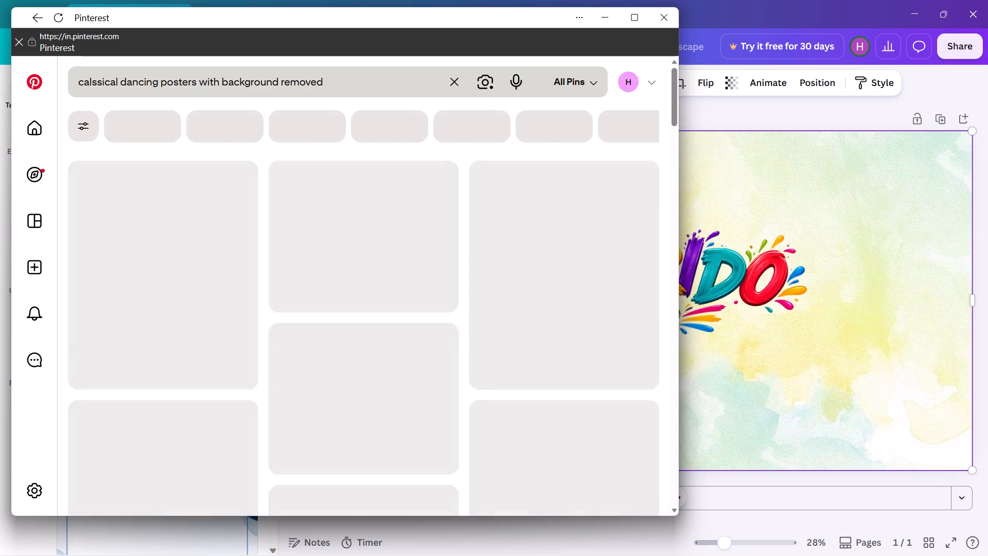
# Look through the classical dancing results for a dancer silhouette that fits the banner.
pyautogui.scroll(-4, 81, 85)
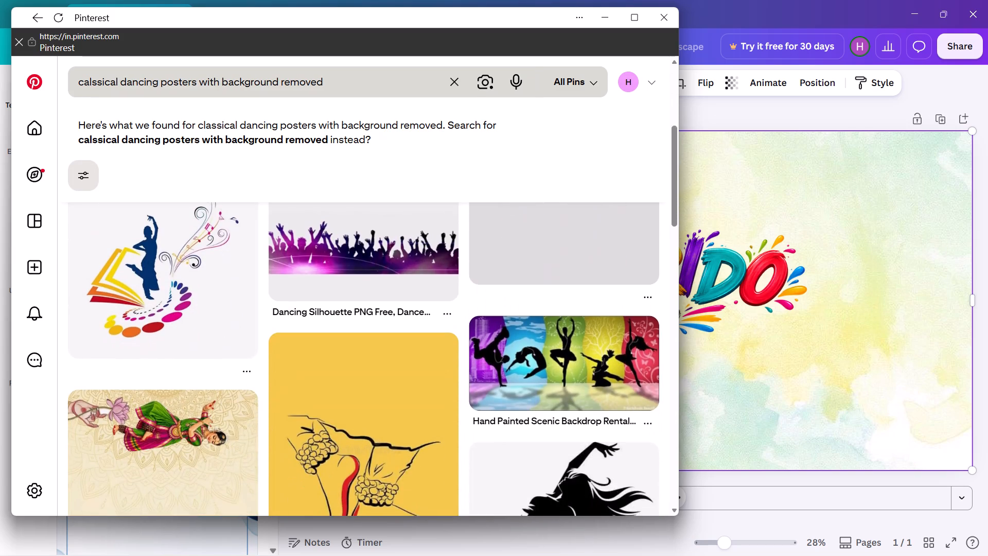
pyautogui.scroll(-6, 81, 85)
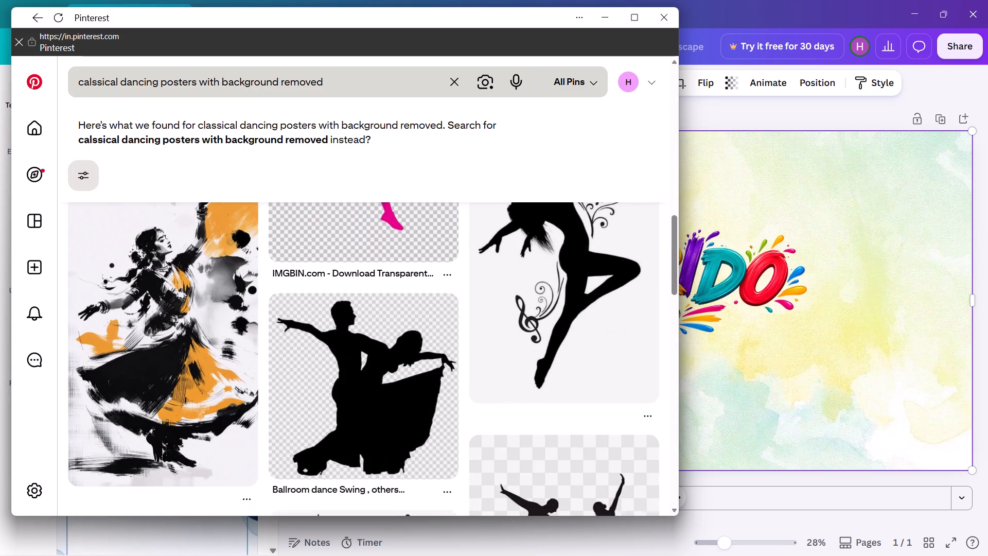
pyautogui.scroll(-5, 81, 85)
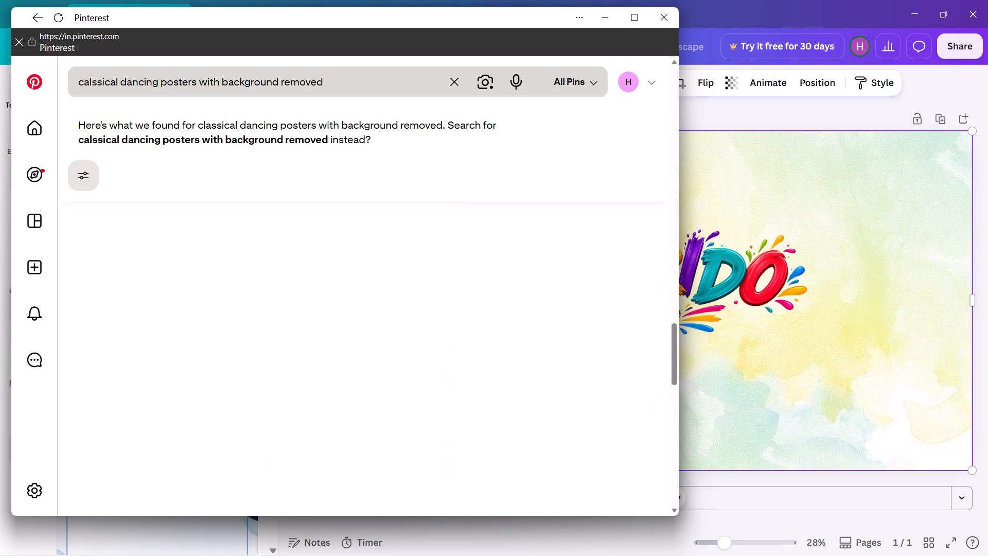
pyautogui.scroll(5, 81, 85)
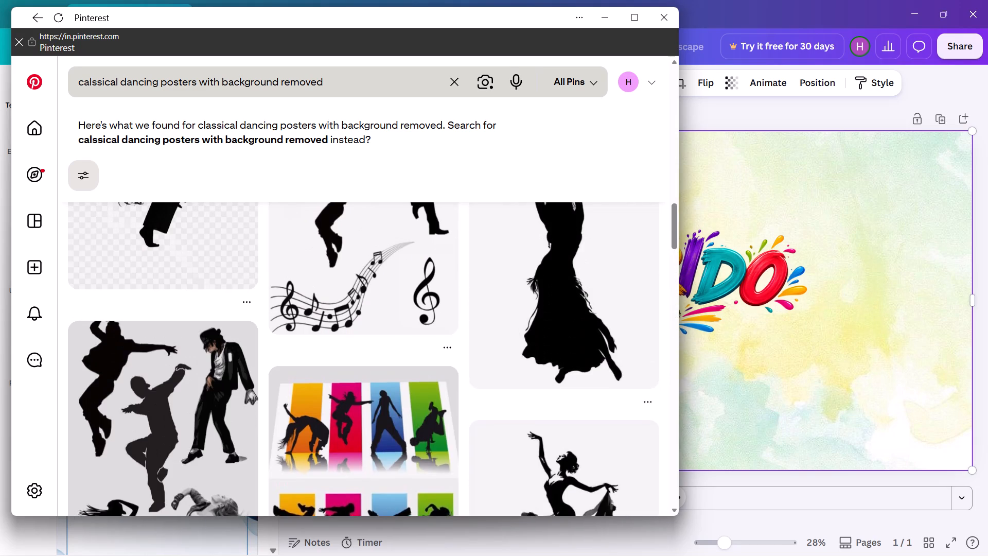
pyautogui.scroll(7, 81, 85)
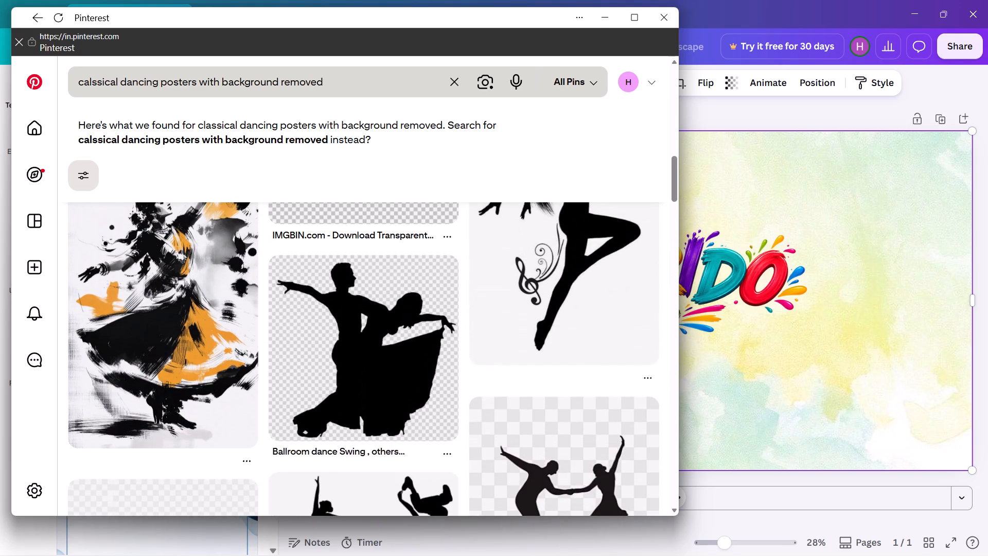
pyautogui.scroll(5, 81, 85)
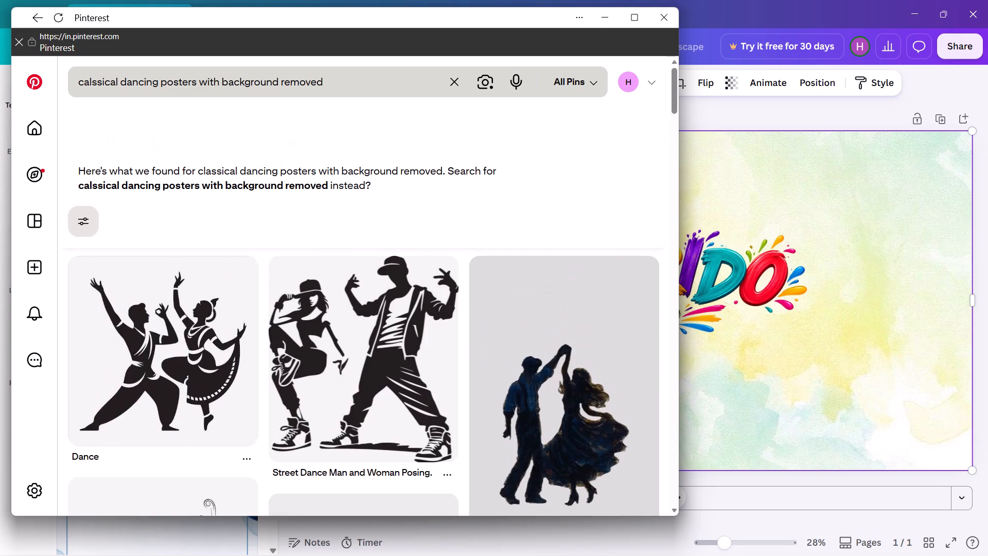
pyautogui.scroll(-1, 81, 85)
pyautogui.scroll(2, 81, 85)
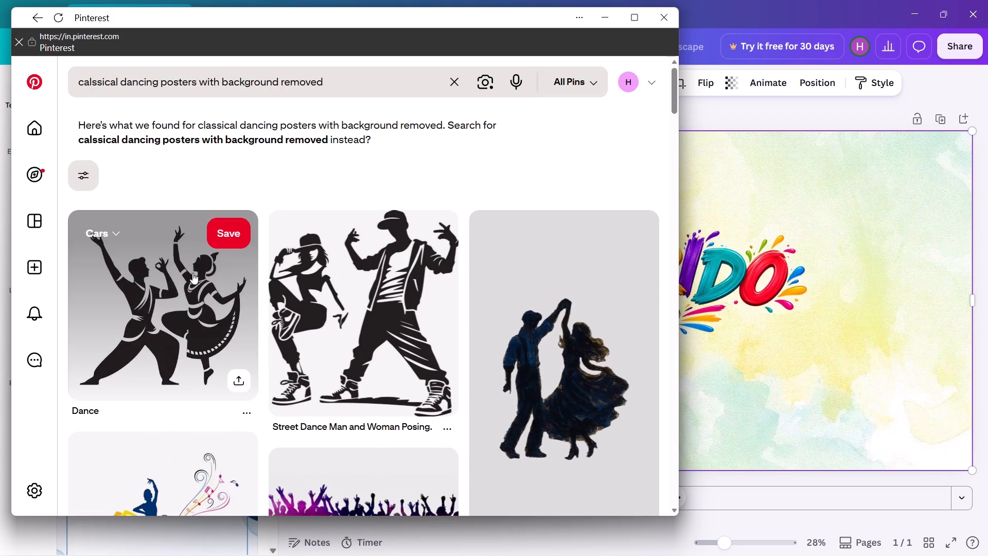
# Open the "Dance" pin of the classical dancing couple and examine its related pictures.
pyautogui.click(169, 284)
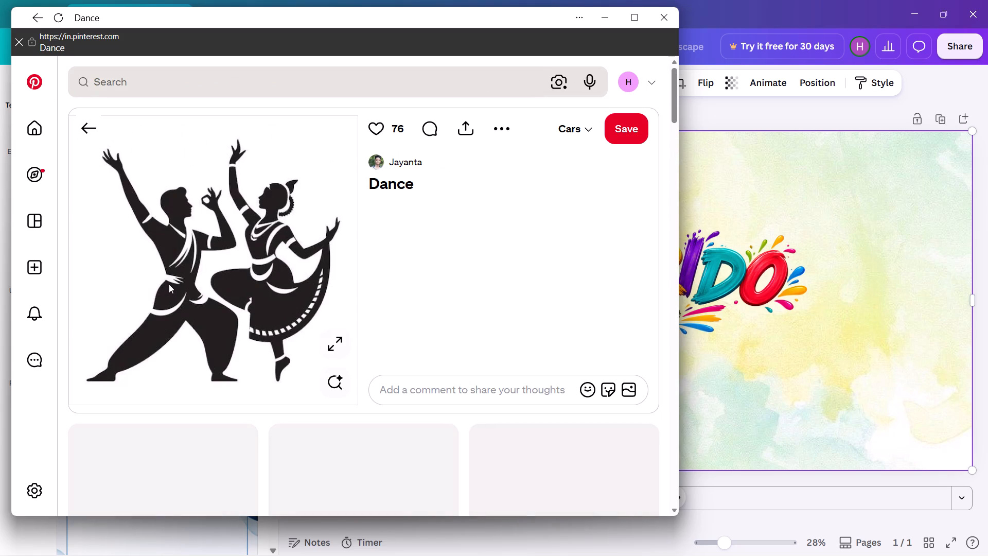
pyautogui.scroll(-7, 291, 344)
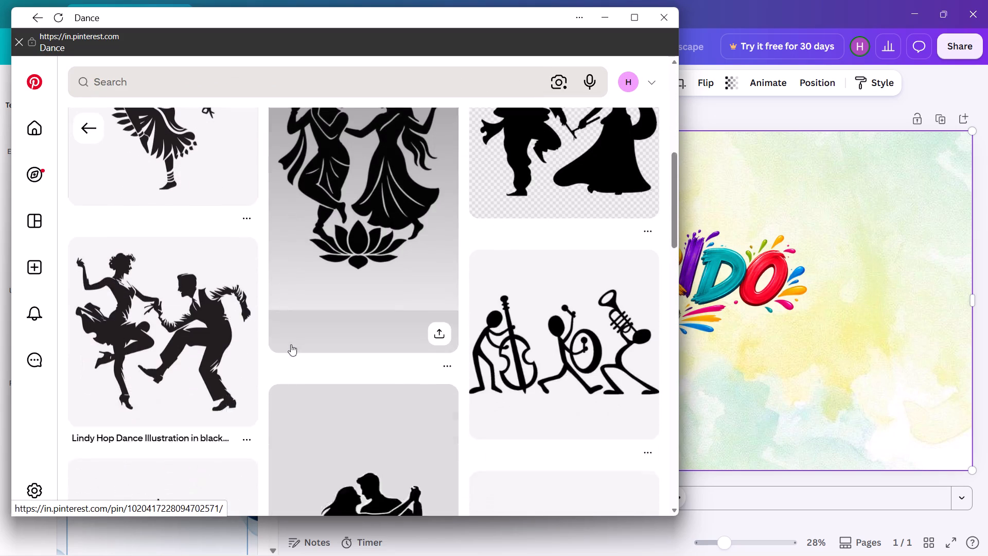
pyautogui.scroll(-4, 291, 344)
pyautogui.scroll(3, 291, 344)
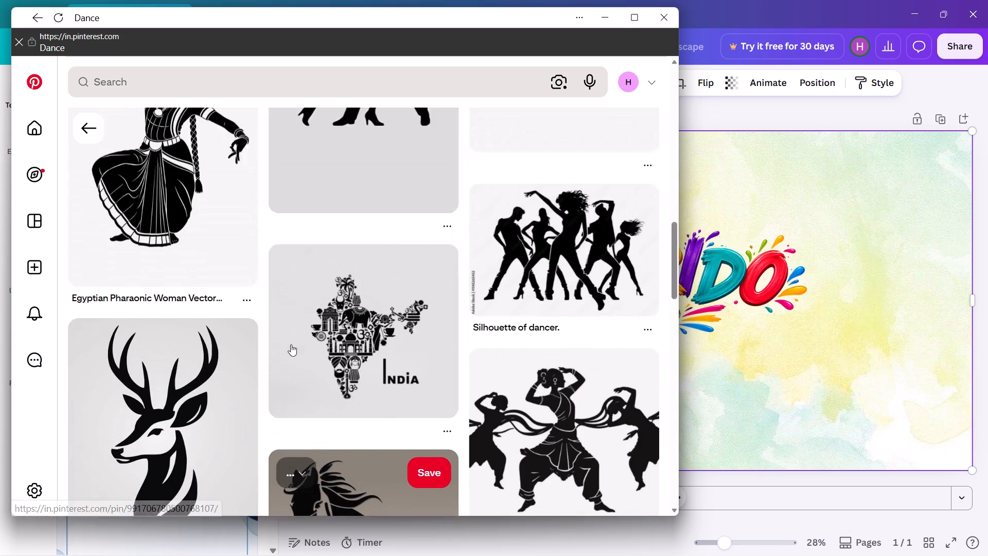
pyautogui.scroll(2, 291, 344)
# Copy the black-and-white classical dancer image from the "Egyptian Pharaonic Woman Vector Illustration" pin and paste it onto the banner in Canva.
pyautogui.click(178, 332)
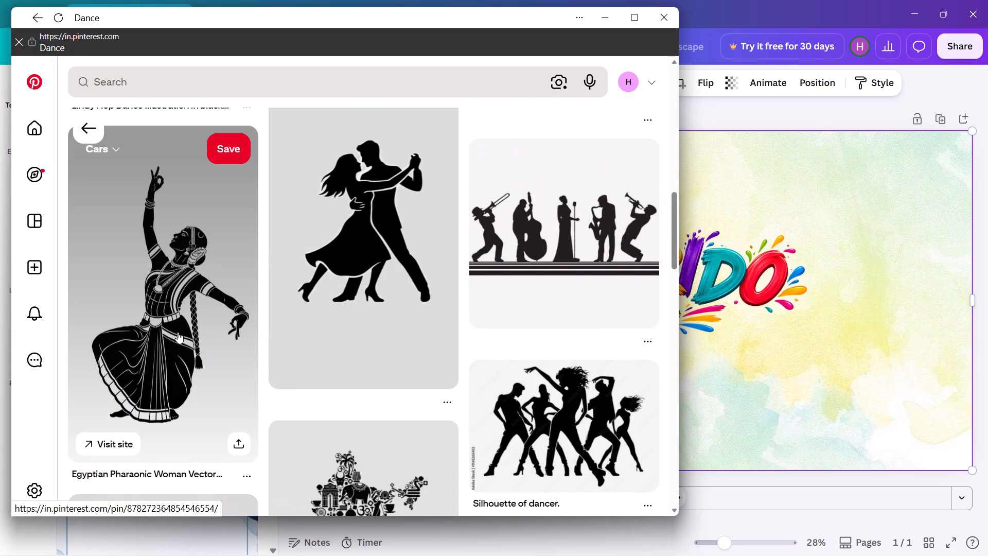
pyautogui.rightClick(231, 277)
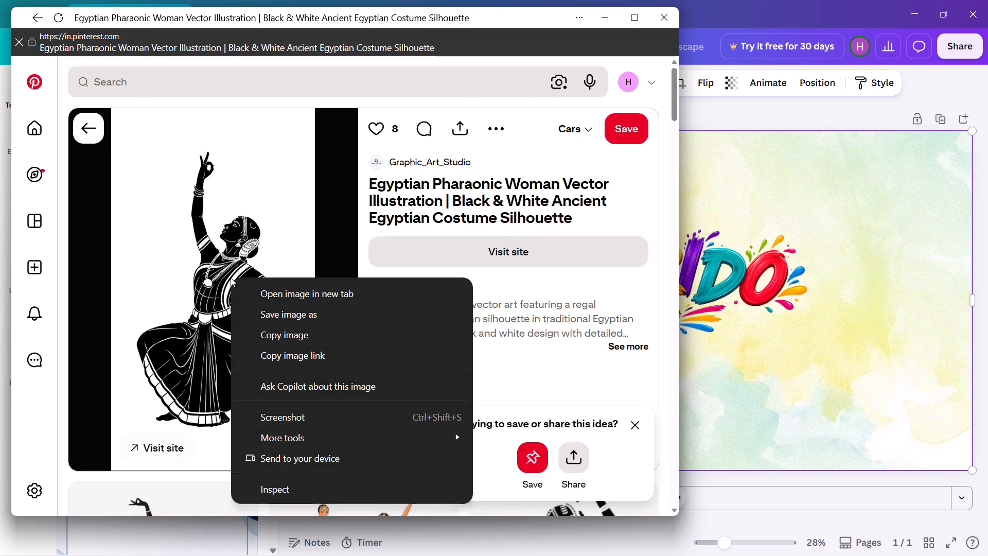
pyautogui.click(289, 332)
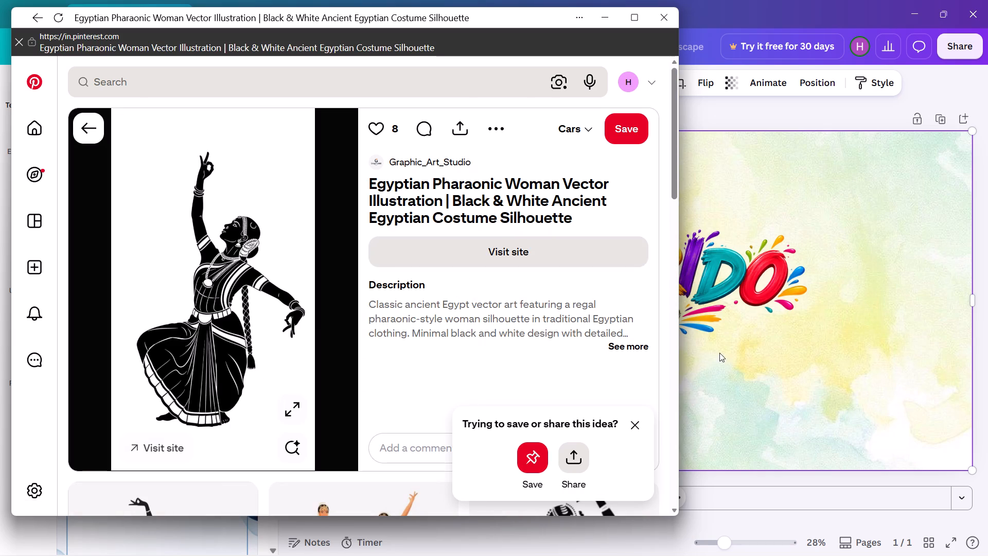
pyautogui.click(724, 376)
pyautogui.rightClick(365, 336)
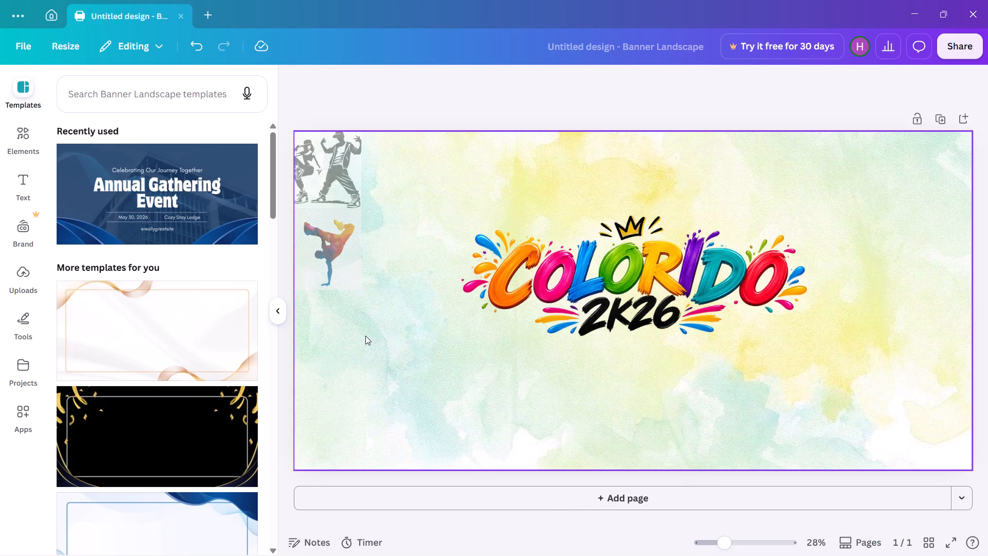
pyautogui.click(416, 203)
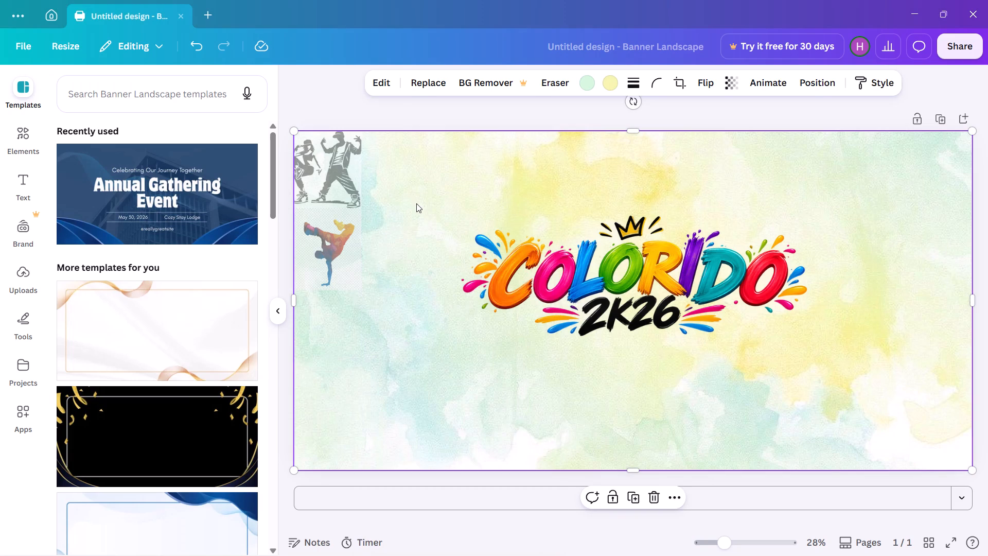
# Shrink the classical dancer picture to the width of the other dance pictures and place it at the banner's left edge, beneath the breakdancer.
pyautogui.moveTo(590, 269); pyautogui.dragTo(429, 318)
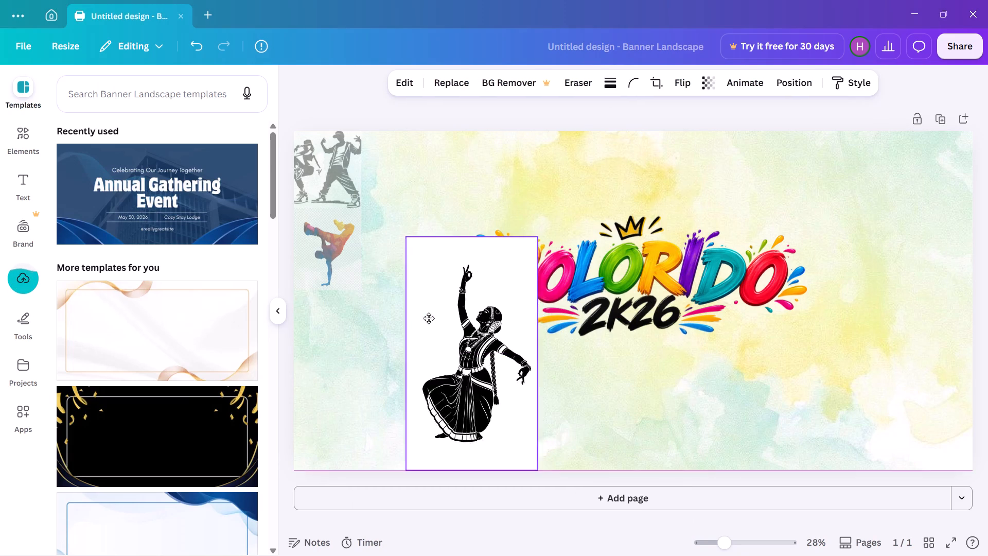
pyautogui.moveTo(429, 318); pyautogui.dragTo(331, 305)
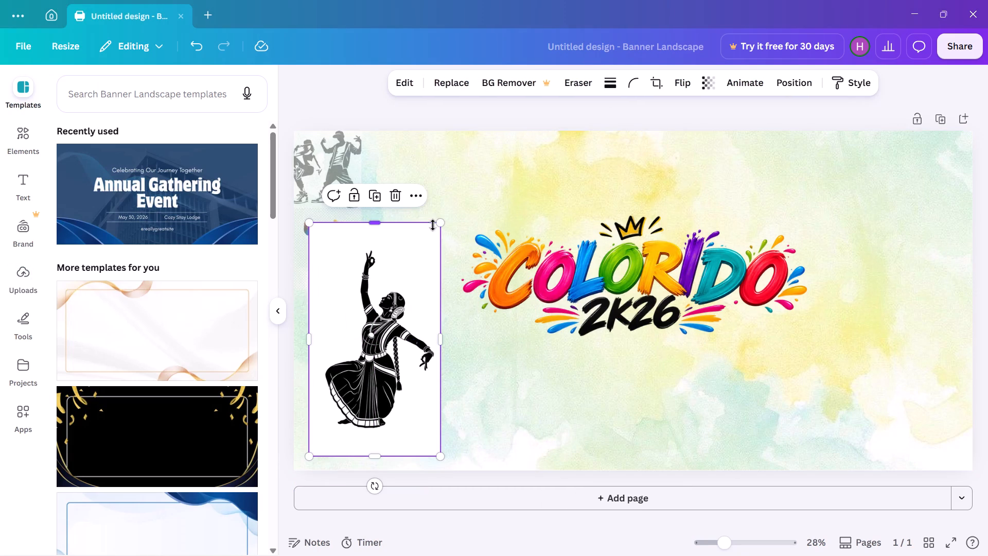
pyautogui.moveTo(441, 225); pyautogui.dragTo(391, 345)
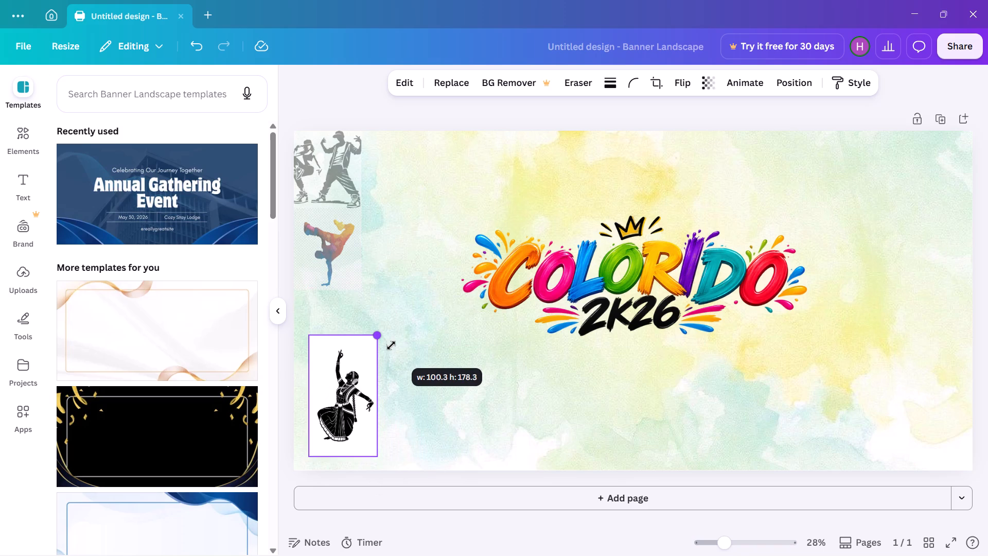
pyautogui.moveTo(391, 345); pyautogui.dragTo(389, 350)
pyautogui.moveTo(358, 366); pyautogui.dragTo(337, 322)
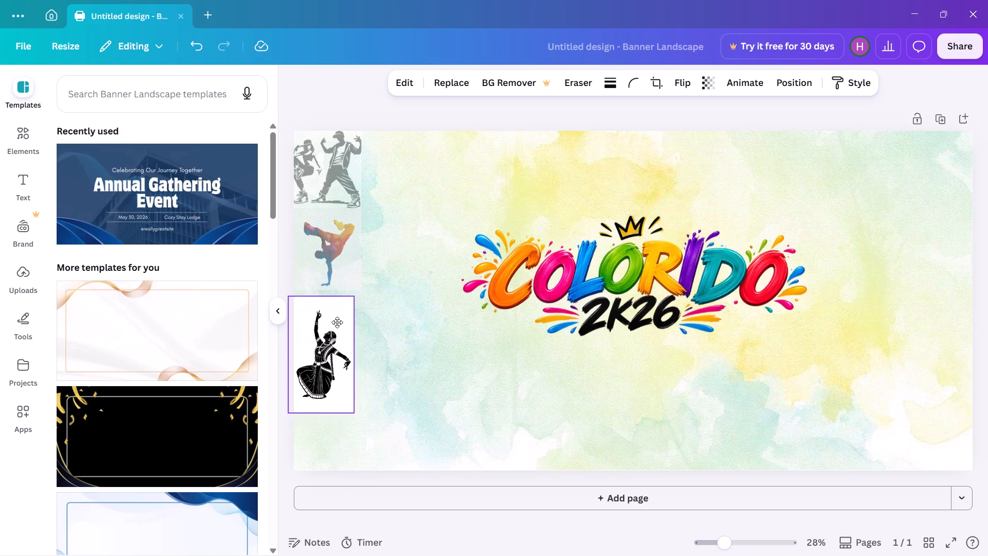
pyautogui.moveTo(337, 322); pyautogui.dragTo(346, 321)
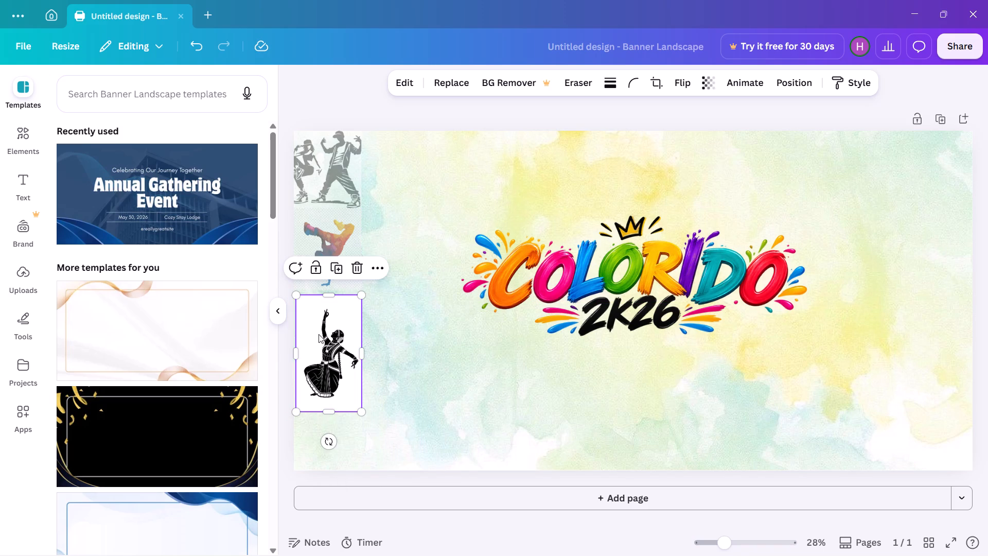
pyautogui.moveTo(300, 409); pyautogui.dragTo(297, 393)
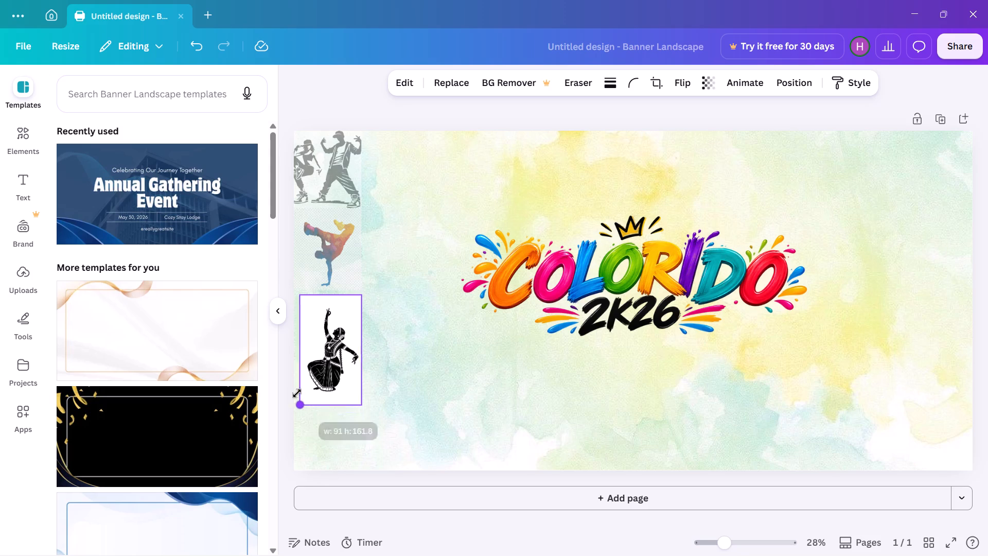
pyautogui.moveTo(297, 393); pyautogui.dragTo(291, 407)
pyautogui.moveTo(316, 372); pyautogui.dragTo(316, 364)
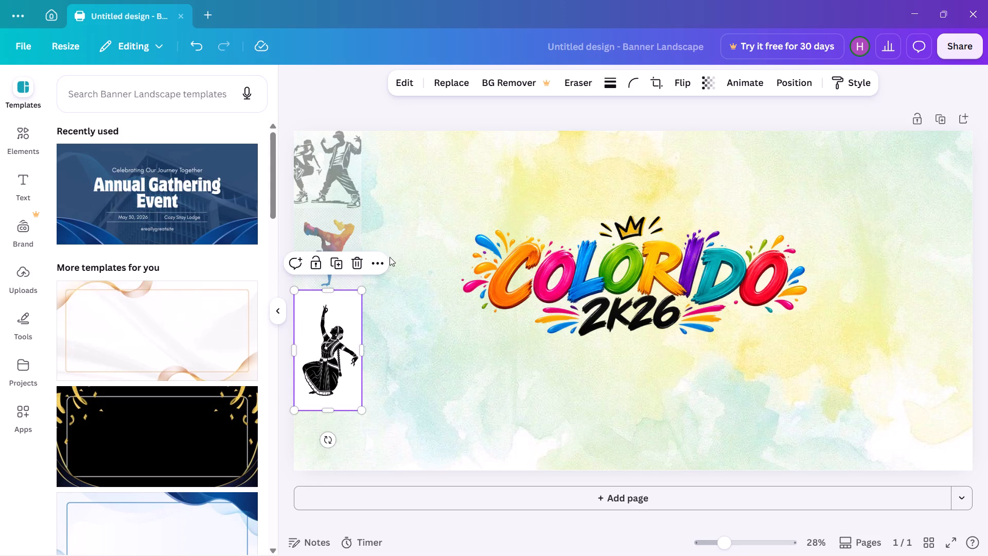
# Set the classical dancer picture's transparency to 54.
pyautogui.click(704, 78)
pyautogui.moveTo(730, 133); pyautogui.dragTo(723, 136)
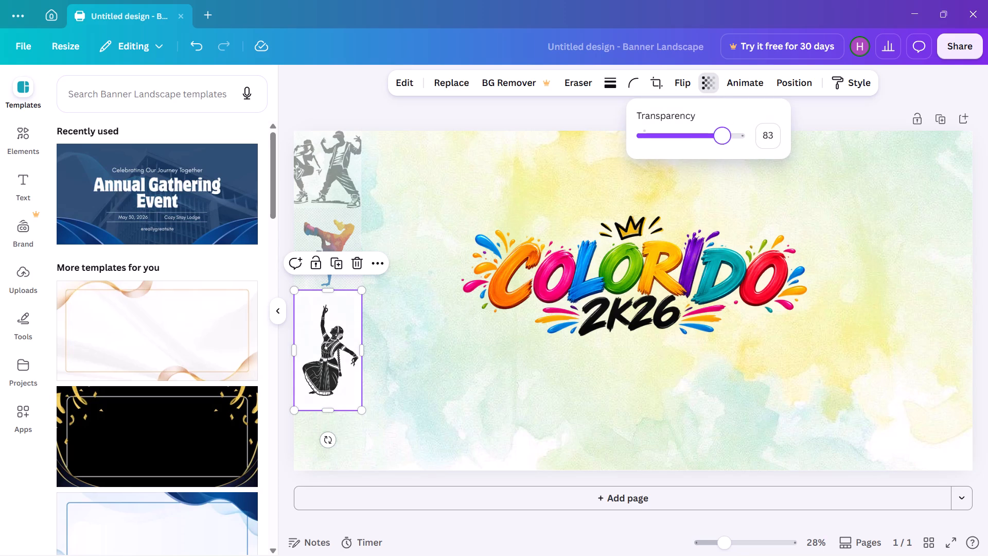
pyautogui.moveTo(723, 136); pyautogui.dragTo(699, 146)
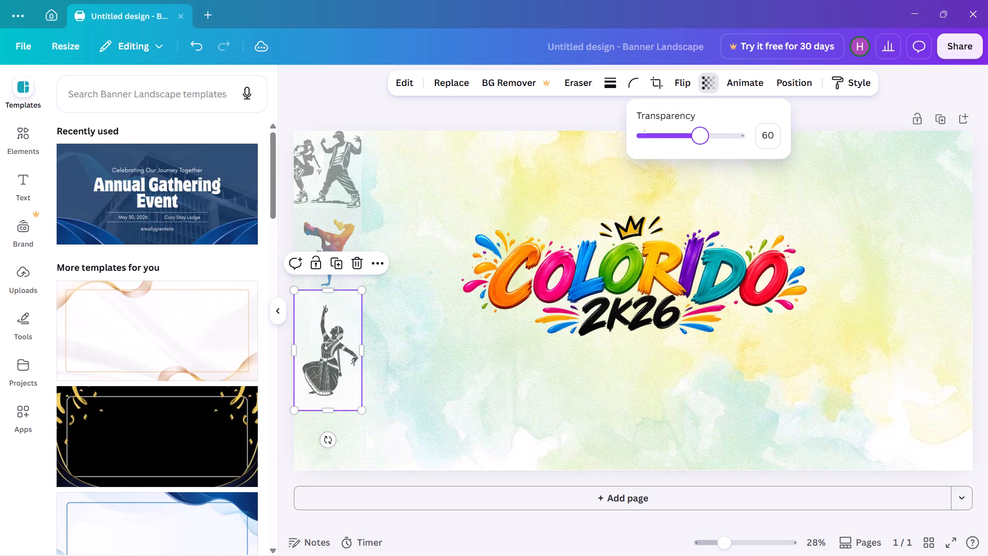
pyautogui.moveTo(699, 146); pyautogui.dragTo(694, 148)
# Swap the classical dancer and breakdancer pictures at the banner's left edge, placing the classical dancer beneath the hip-hop dancers and the breakdancer below it.
pyautogui.click(456, 212)
pyautogui.click(456, 212)
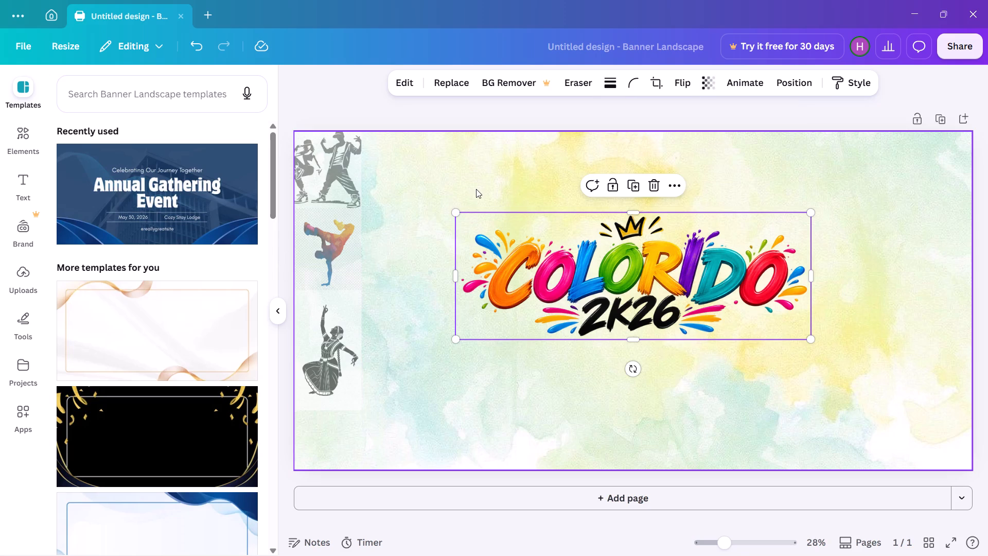
pyautogui.click(476, 189)
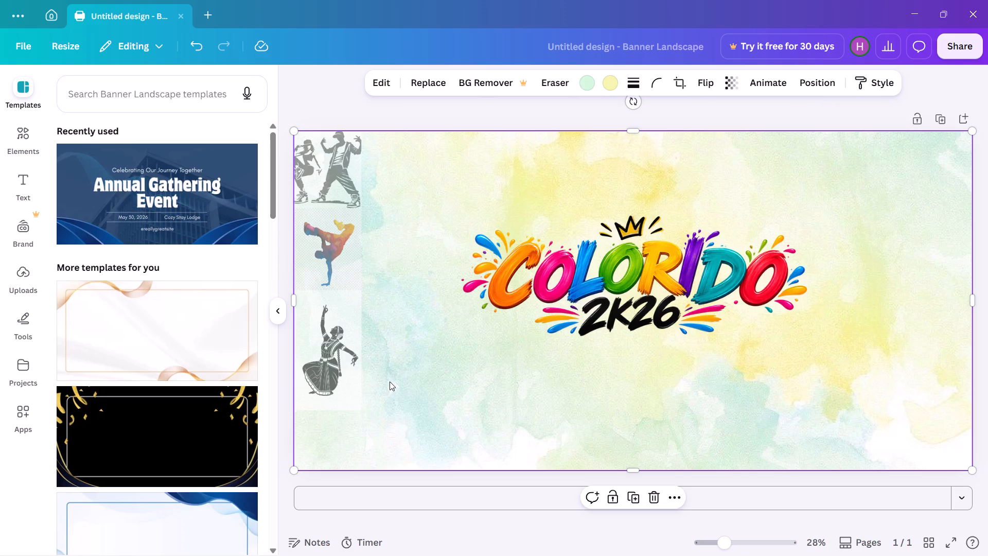
pyautogui.moveTo(322, 342); pyautogui.dragTo(332, 325)
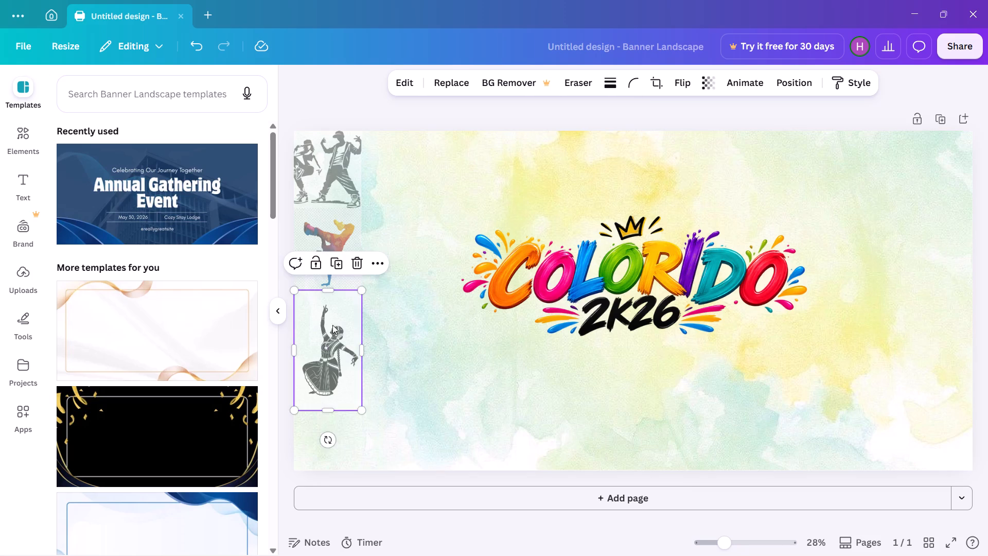
pyautogui.moveTo(332, 325); pyautogui.dragTo(410, 217)
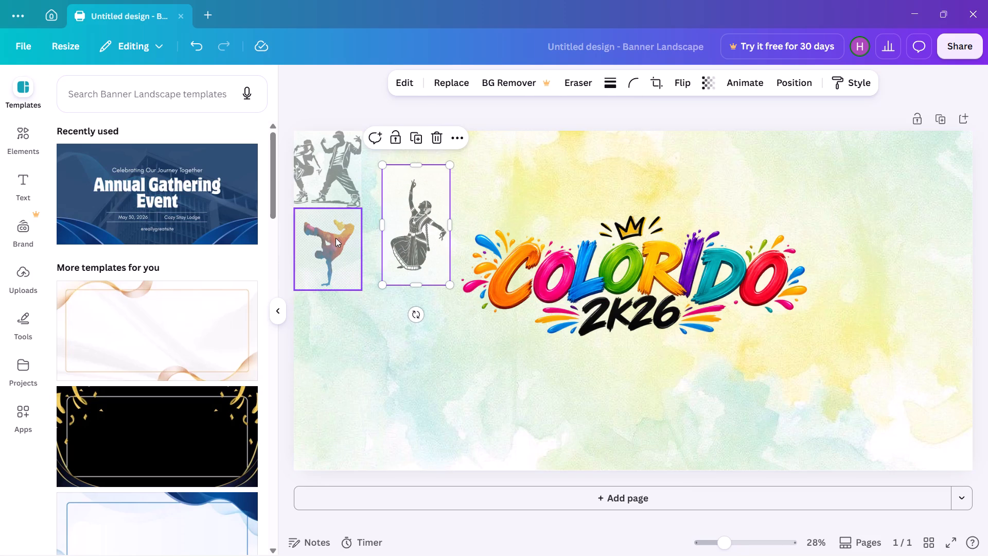
pyautogui.moveTo(336, 238); pyautogui.dragTo(334, 339)
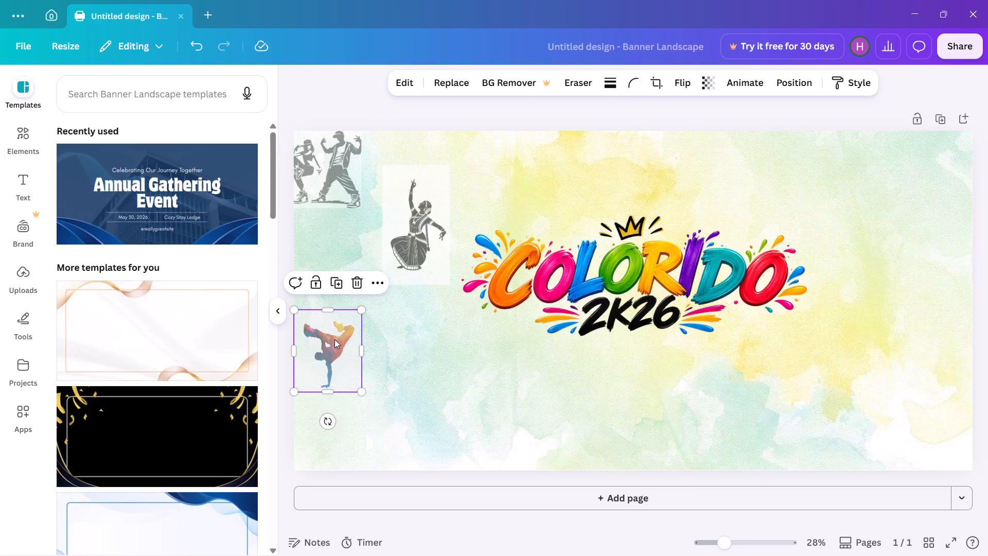
pyautogui.moveTo(413, 216); pyautogui.dragTo(331, 256)
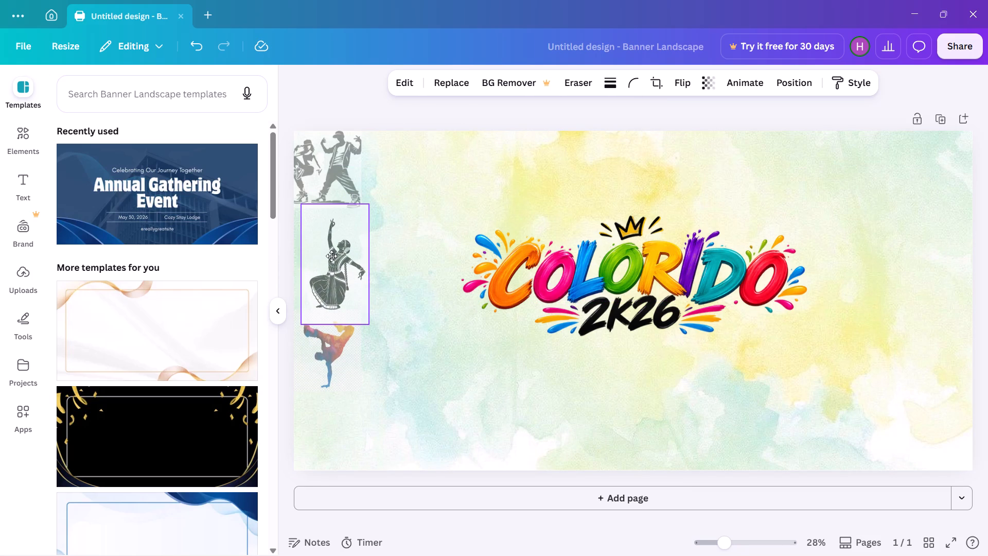
pyautogui.moveTo(331, 256); pyautogui.dragTo(321, 257)
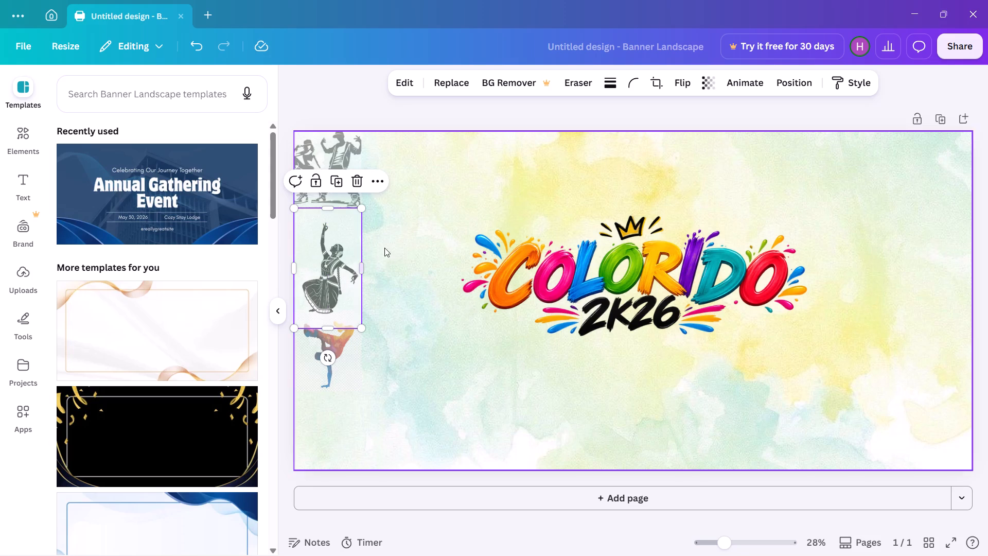
pyautogui.click(391, 358)
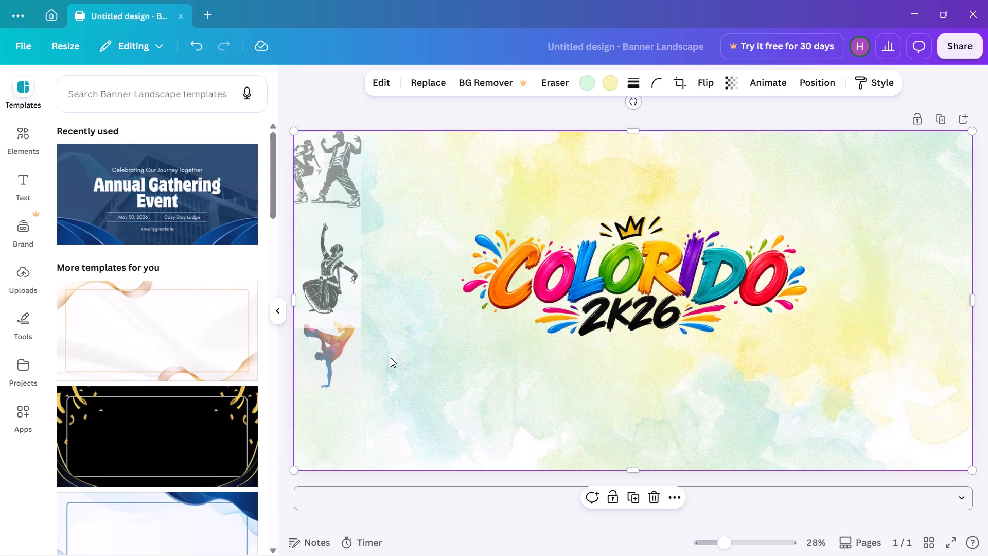
pyautogui.moveTo(327, 363); pyautogui.dragTo(327, 372)
pyautogui.click(408, 329)
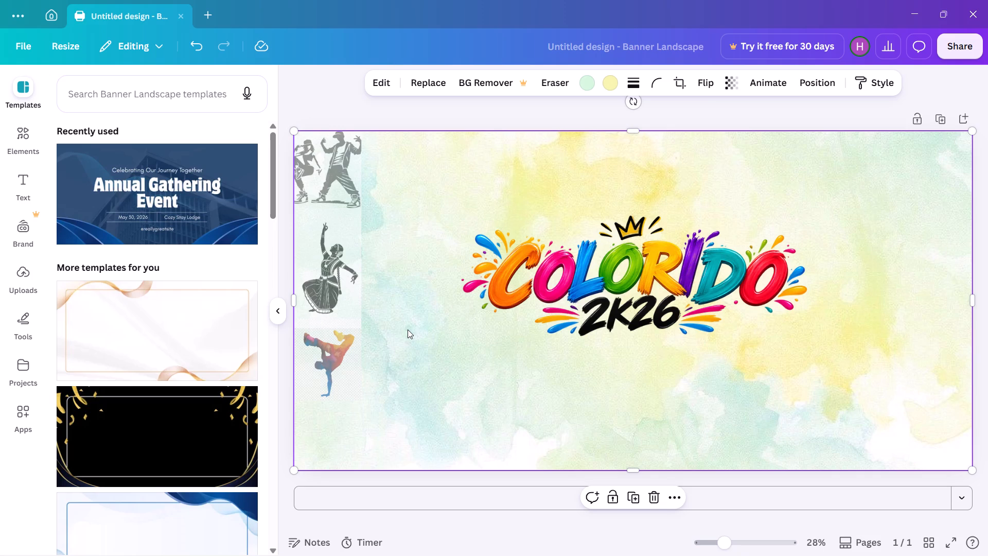
# Switch to the Pinterest window and examine the pictures related to the "Egyptian Pharaonic Woman Vector Illustration" pin.
pyautogui.hotkey('alt', 'Tab')
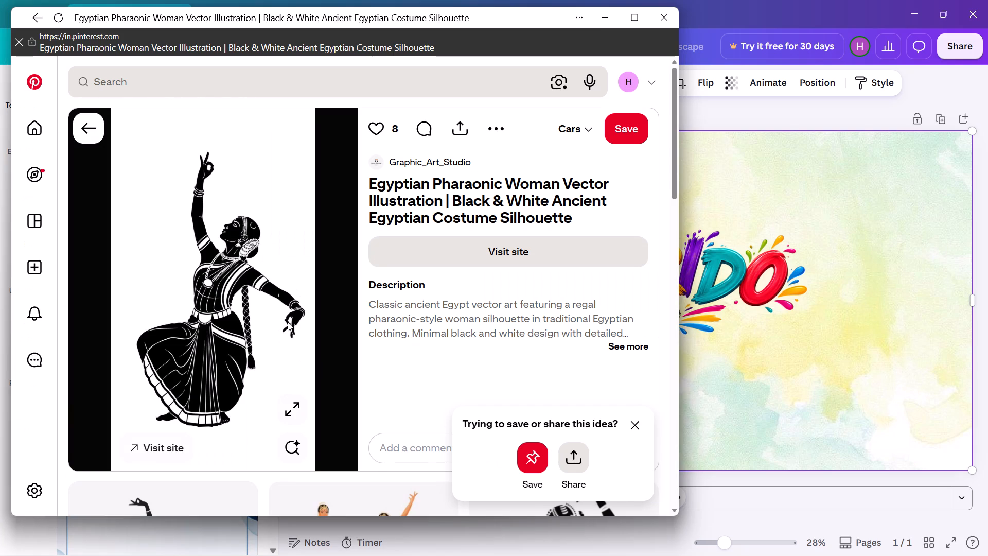
pyautogui.scroll(-3, 288, 322)
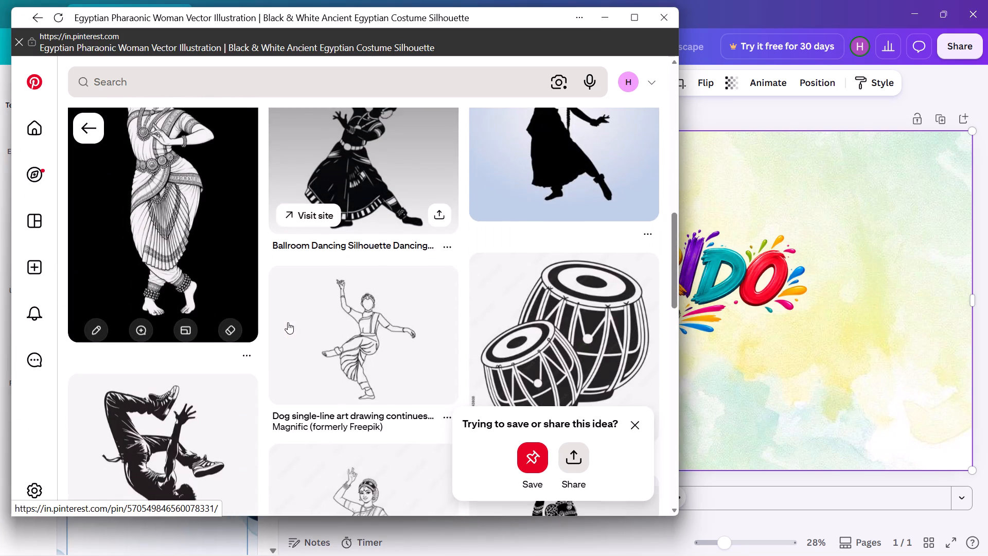
pyautogui.scroll(-3, 288, 322)
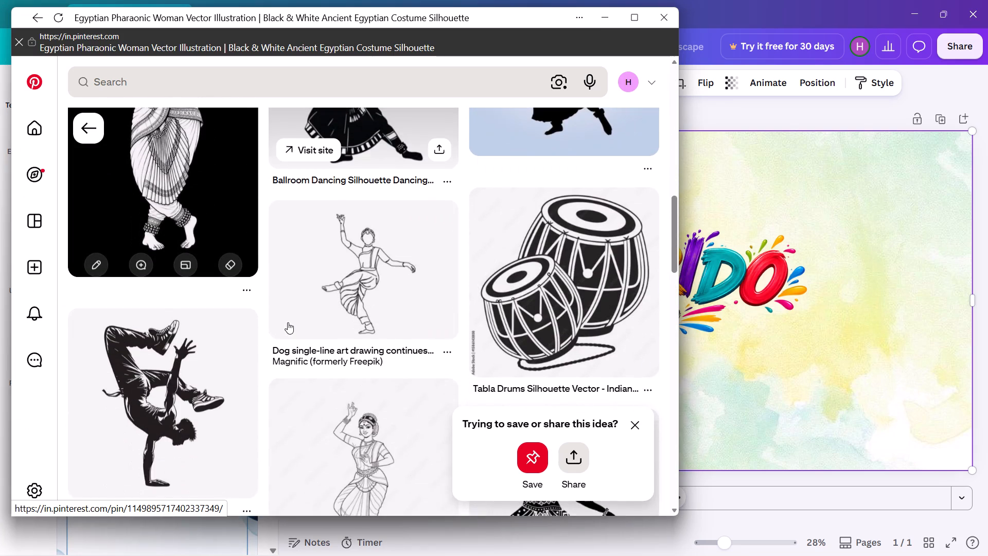
pyautogui.scroll(-5, 288, 322)
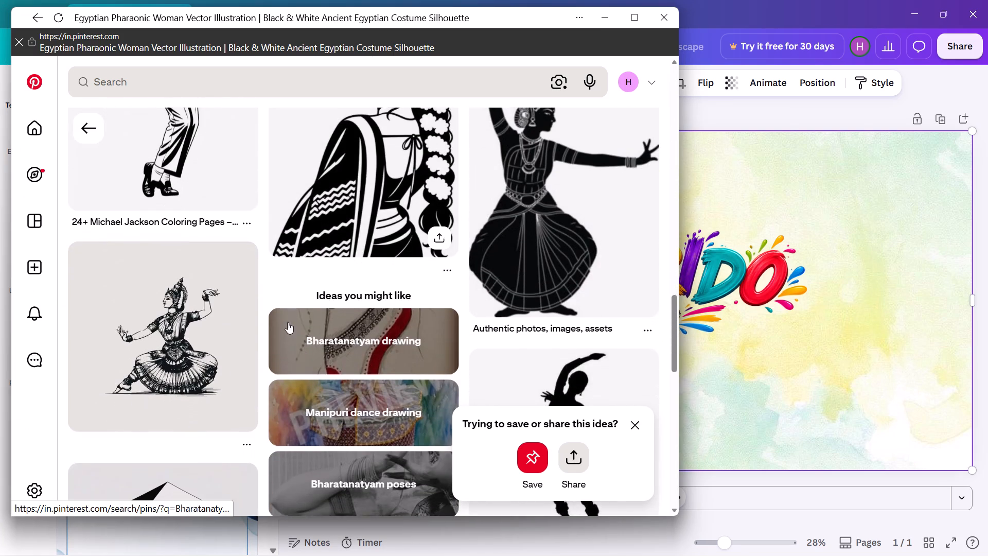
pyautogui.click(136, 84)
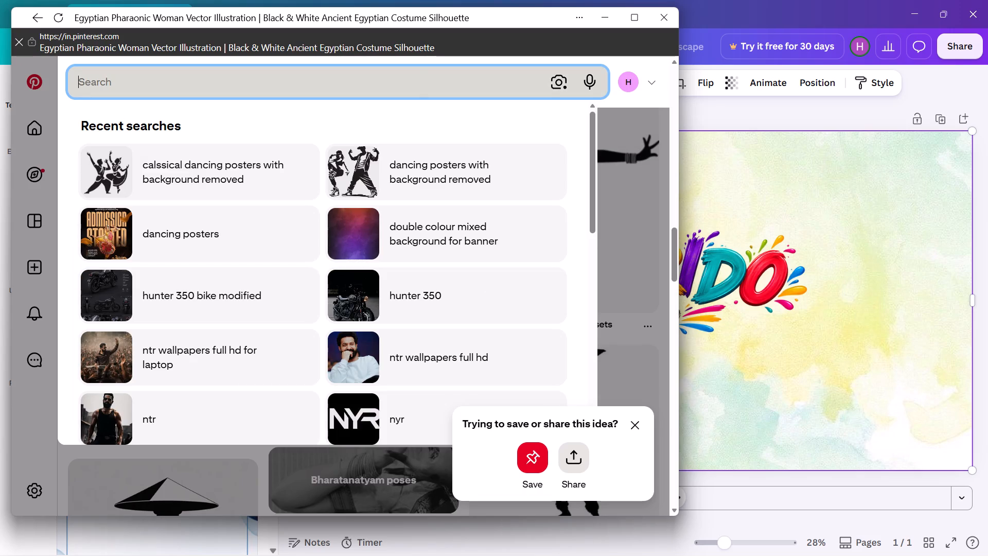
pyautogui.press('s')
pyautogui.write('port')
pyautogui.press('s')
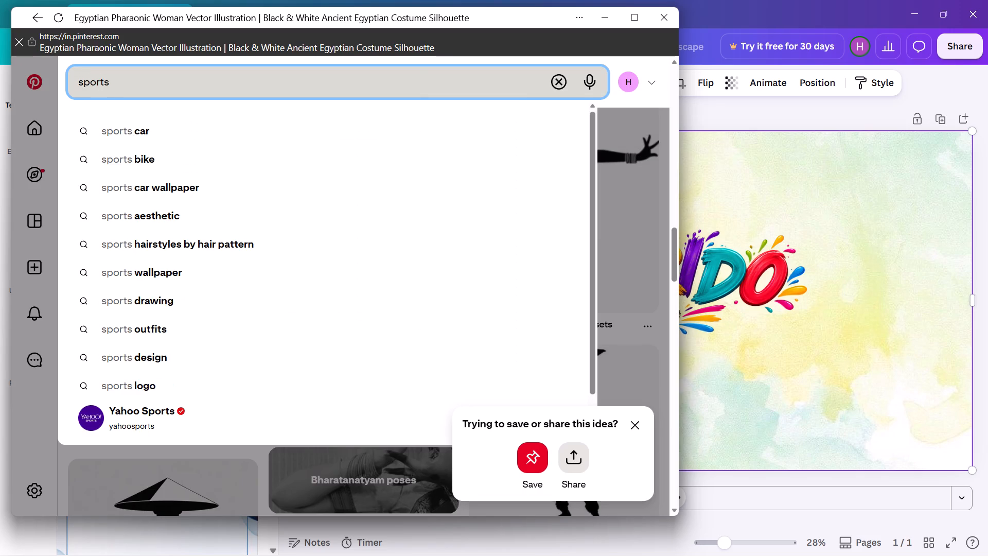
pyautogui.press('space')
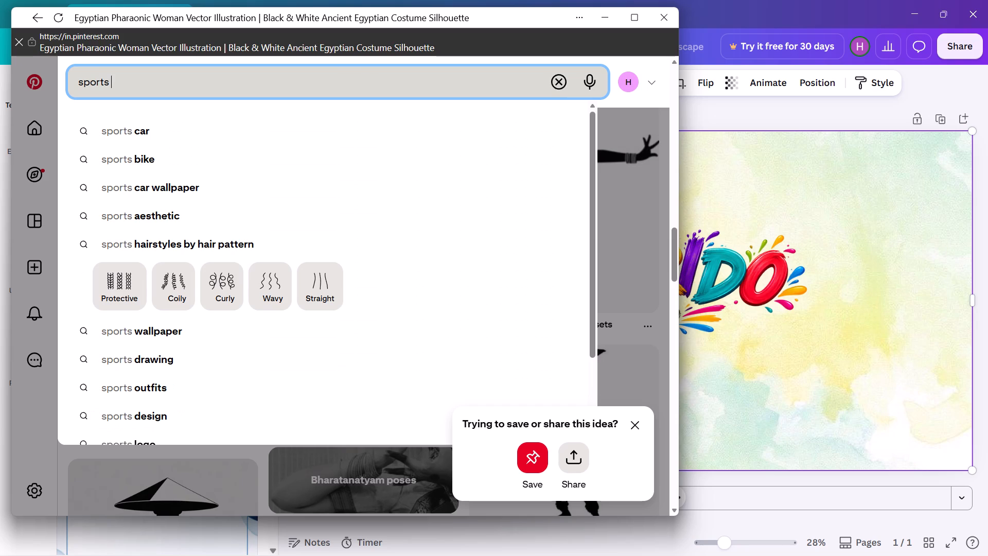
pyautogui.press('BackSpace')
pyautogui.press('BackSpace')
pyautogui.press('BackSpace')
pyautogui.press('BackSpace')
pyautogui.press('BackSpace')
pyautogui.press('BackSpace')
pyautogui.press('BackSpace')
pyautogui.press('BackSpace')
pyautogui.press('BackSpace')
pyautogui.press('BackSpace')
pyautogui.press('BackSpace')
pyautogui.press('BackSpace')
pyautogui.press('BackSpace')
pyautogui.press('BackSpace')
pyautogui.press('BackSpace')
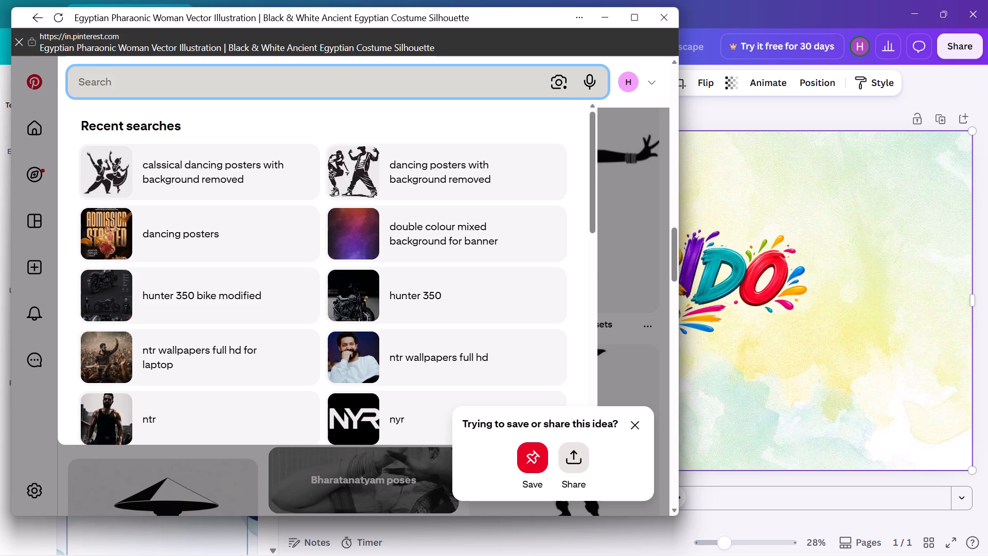
# Search Pinterest for "sports poster with removed background".
pyautogui.write('sport')
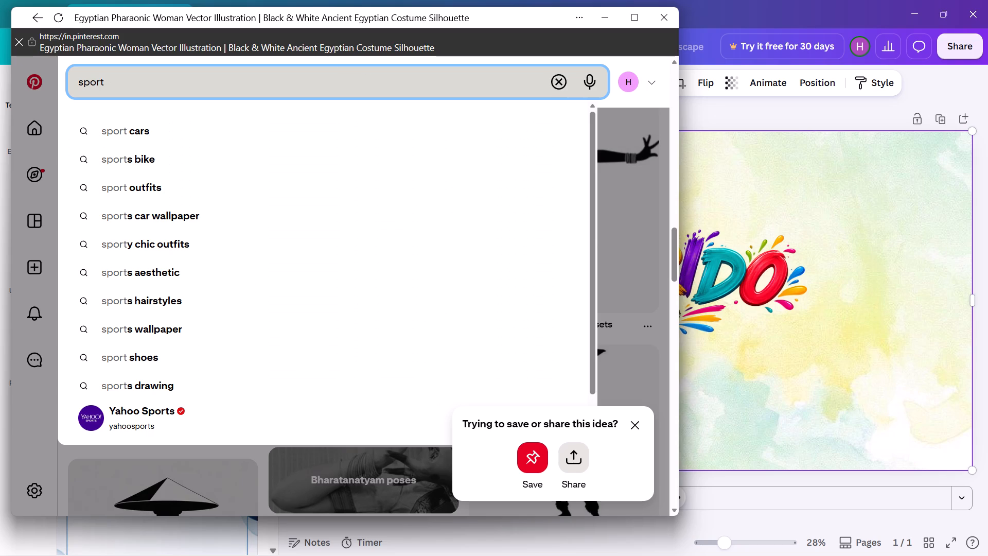
pyautogui.write('s')
pyautogui.press('space')
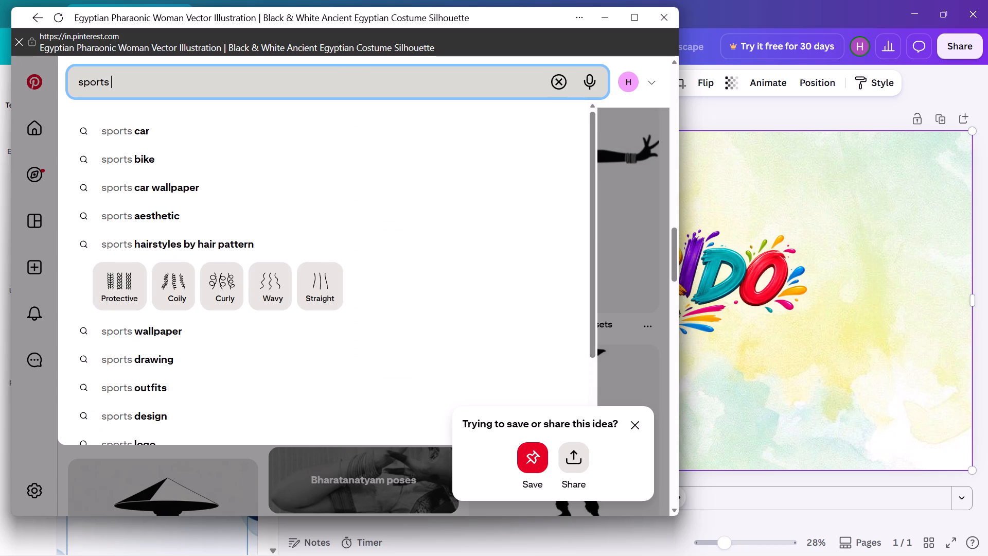
pyautogui.write('poster')
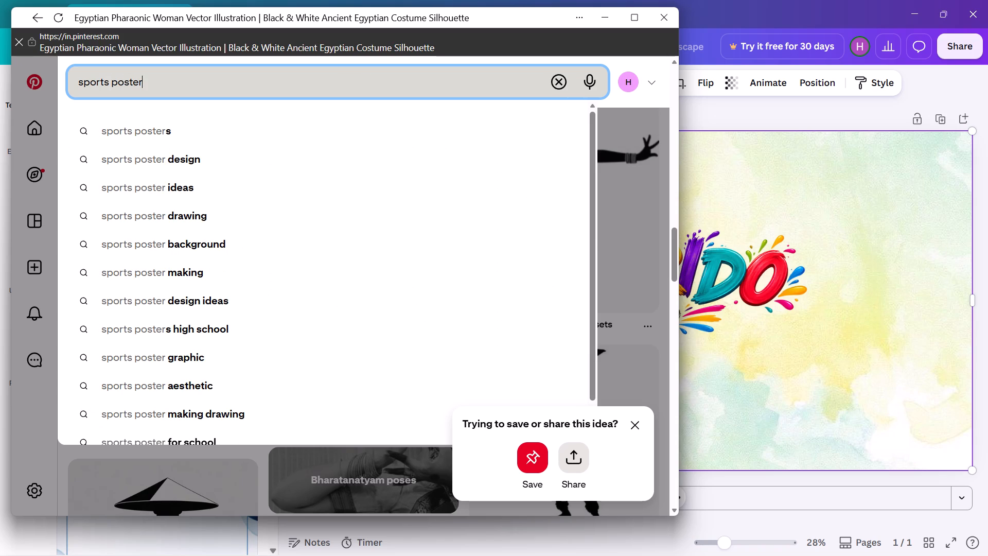
pyautogui.press('space')
pyautogui.write('with remo')
pyautogui.write('ved')
pyautogui.press('space')
pyautogui.write('backd')
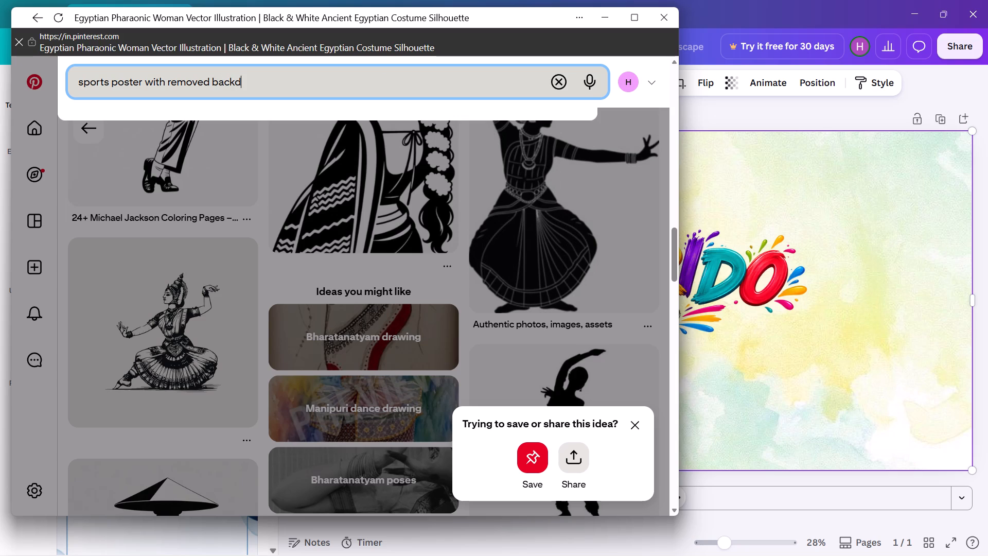
pyautogui.press('BackSpace')
pyautogui.write('ground')
pyautogui.press('BackSpace')
pyautogui.press('BackSpace')
pyautogui.press('BackSpace')
pyautogui.press('d')
pyautogui.press('Return')
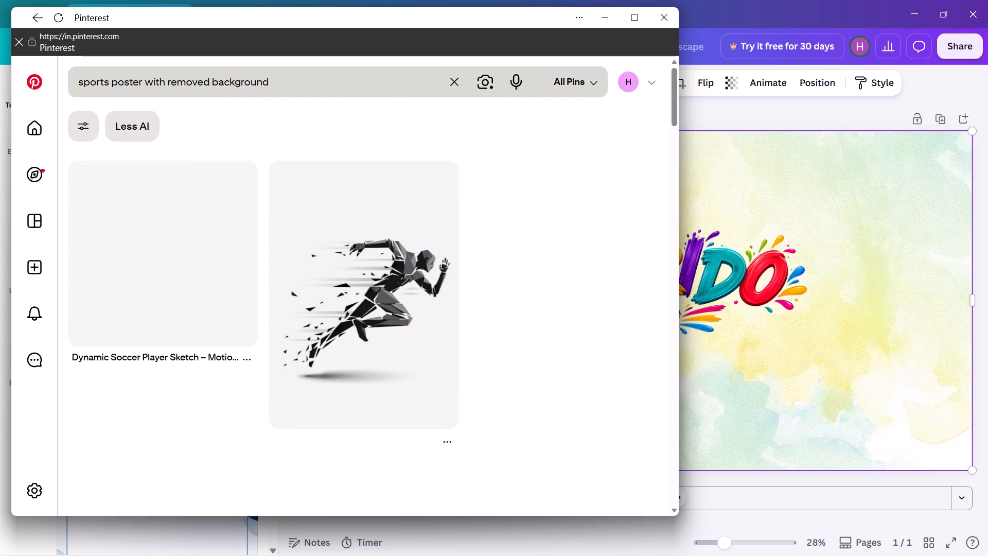
# Examine the Pinterest results for "sports poster with removed background" for pictures suited to the banner.
pyautogui.scroll(-2, 219, 276)
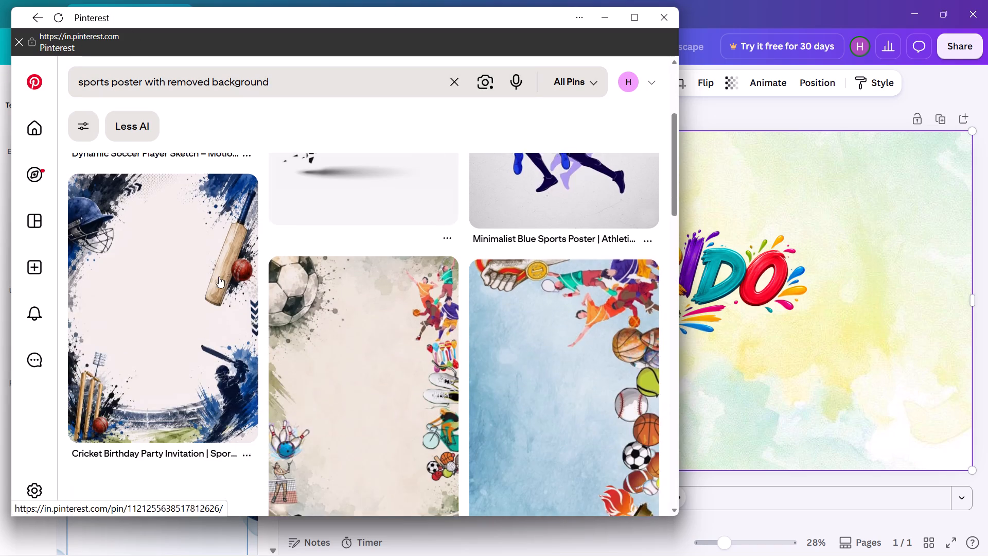
pyautogui.scroll(-10, 219, 276)
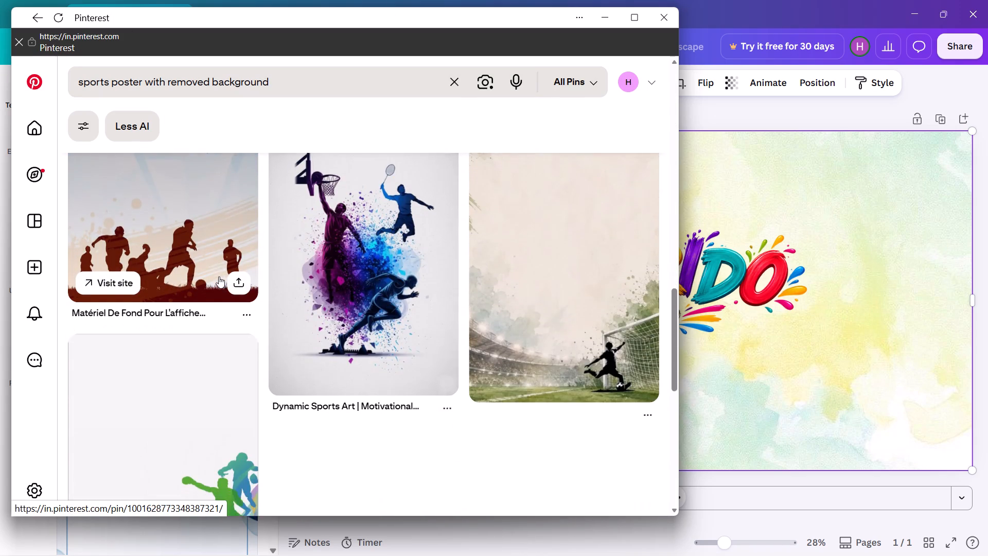
pyautogui.scroll(-4, 219, 276)
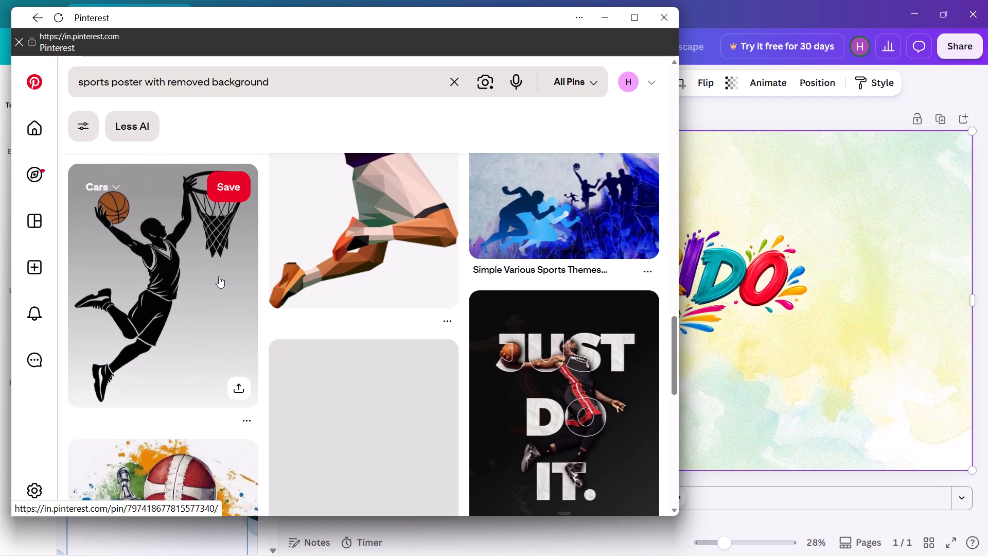
pyautogui.scroll(-1, 219, 276)
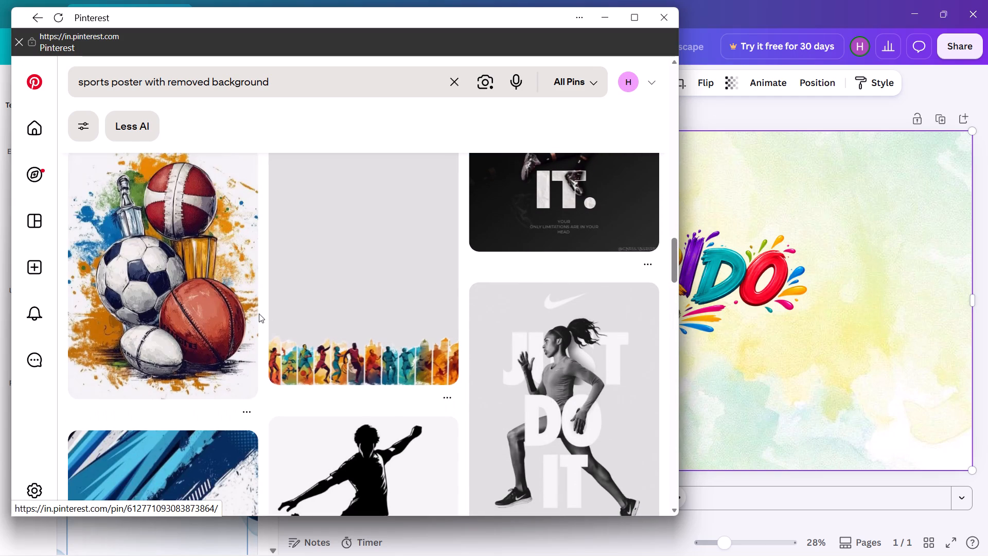
pyautogui.scroll(-8, 259, 314)
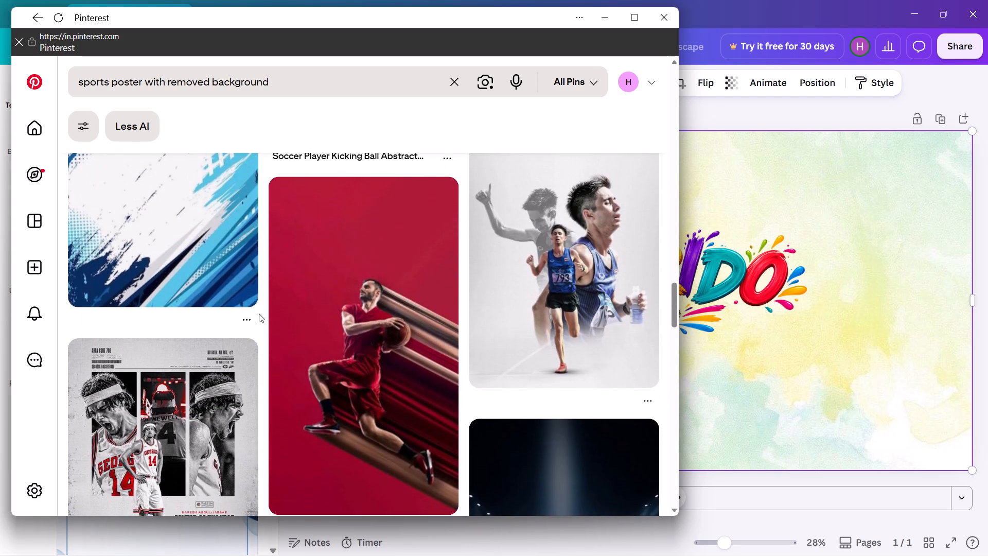
pyautogui.hscroll(1, 259, 314)
pyautogui.scroll(-4, 259, 314)
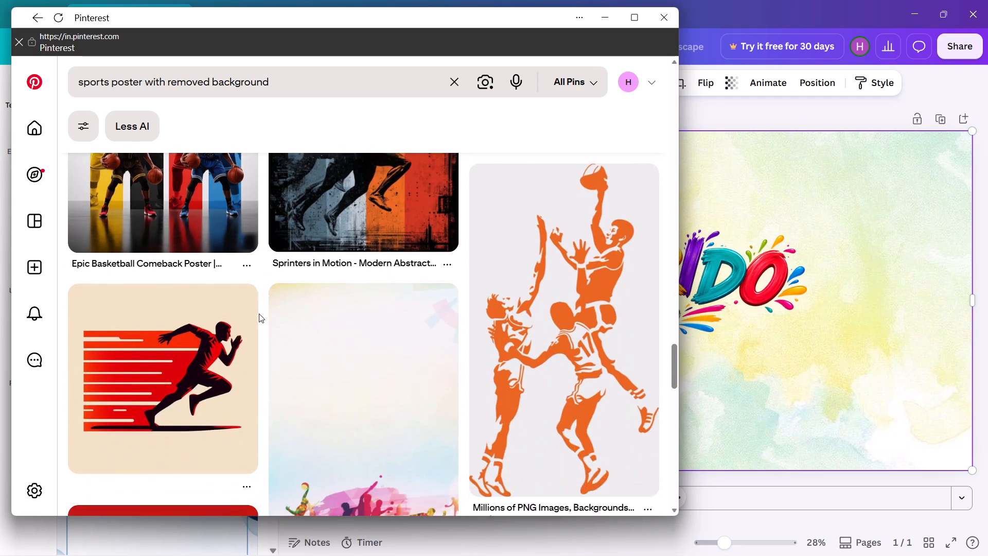
pyautogui.scroll(-6, 259, 314)
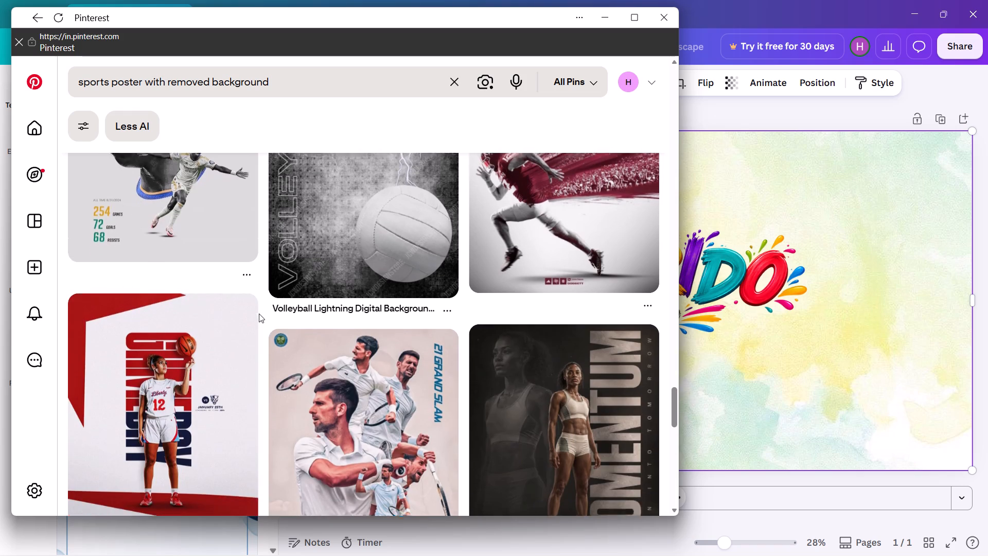
pyautogui.scroll(-6, 259, 314)
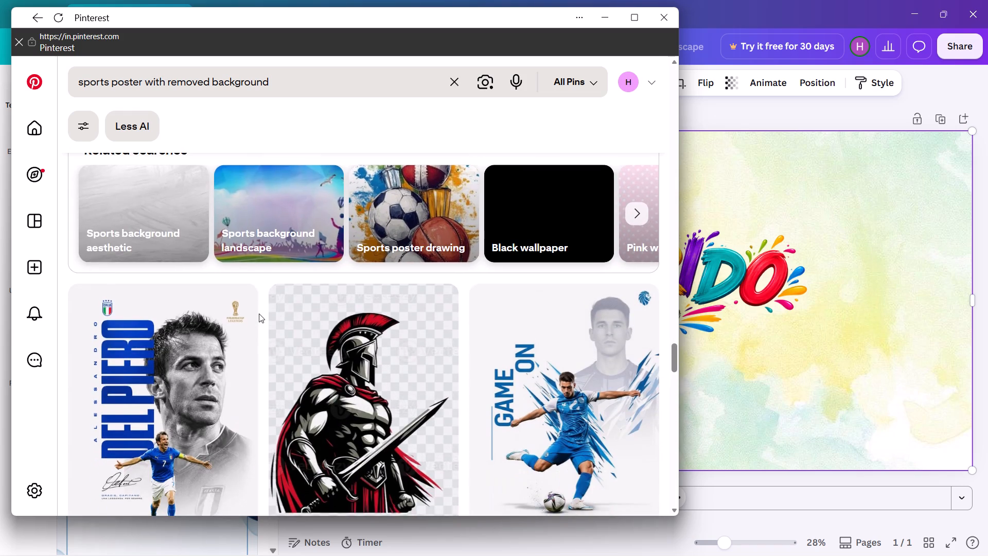
pyautogui.scroll(-4, 259, 314)
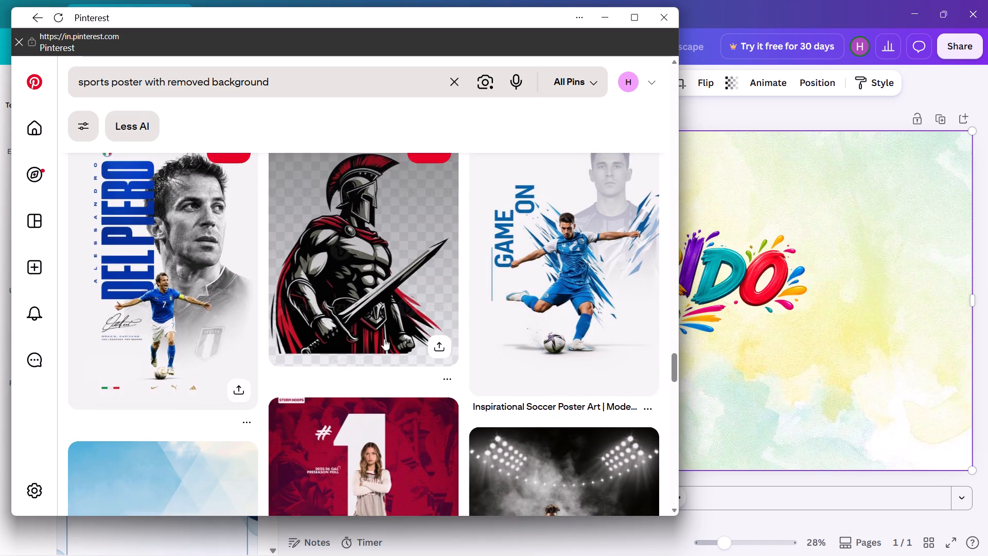
pyautogui.scroll(-7, 197, 279)
pyautogui.scroll(5, 197, 279)
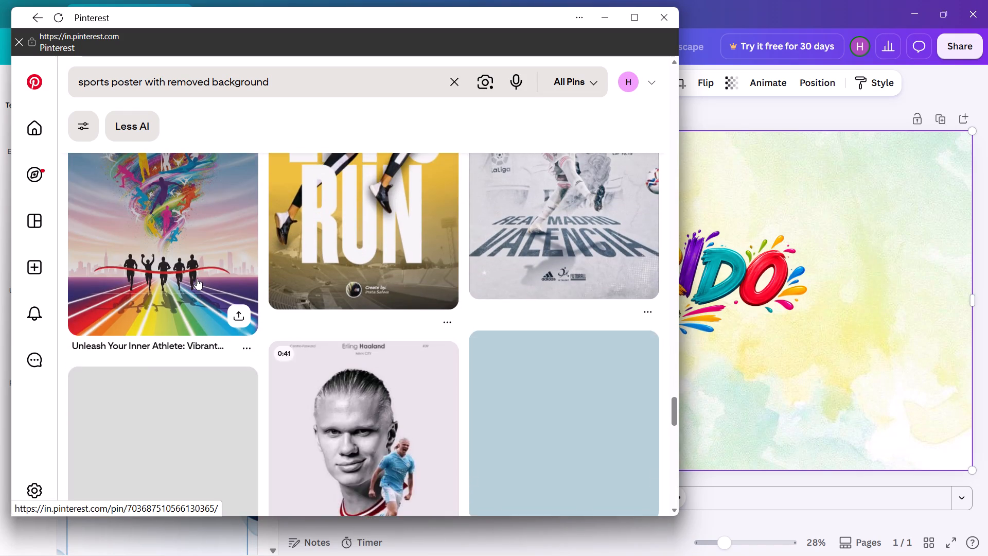
pyautogui.scroll(10, 197, 279)
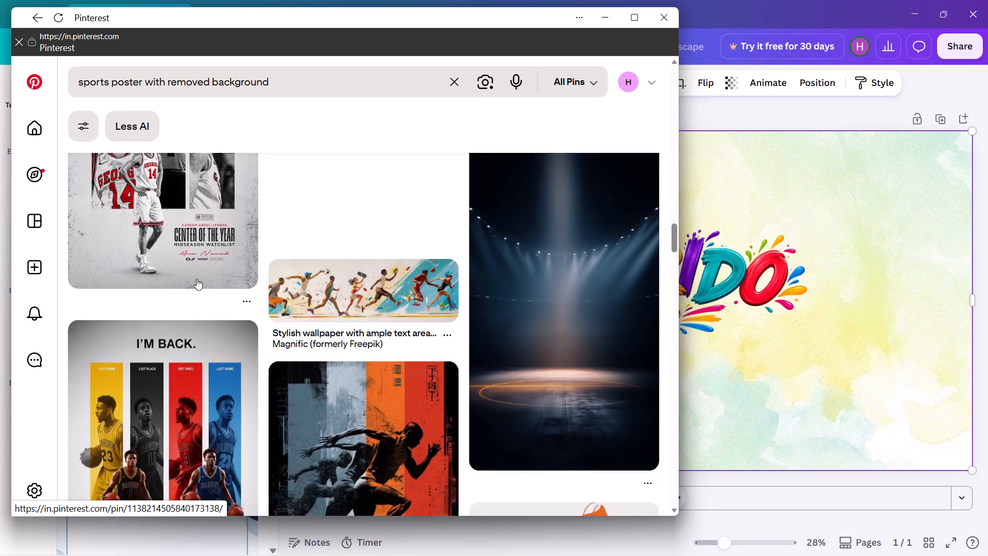
pyautogui.scroll(11, 197, 279)
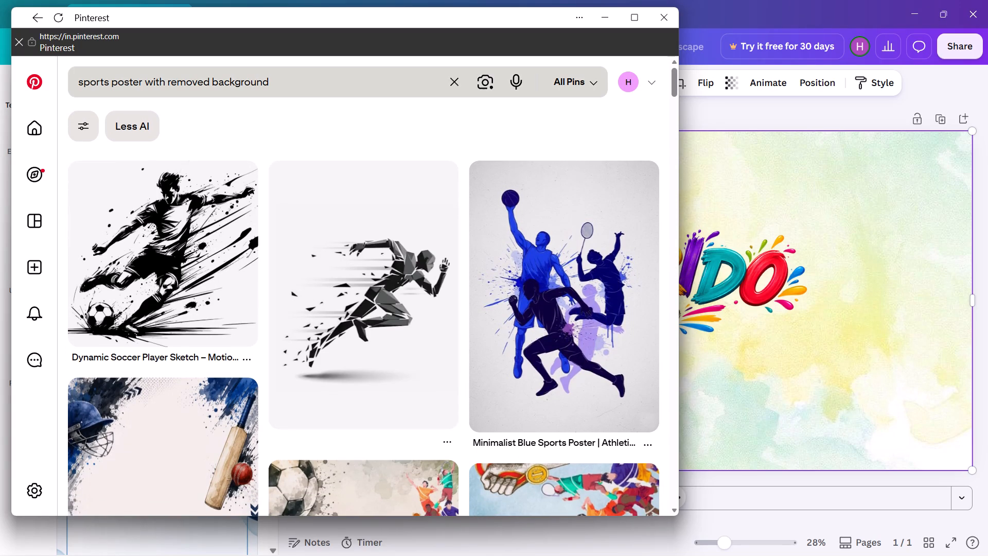
# Search Pinterest for "sports palying poster with removed background" and look through the pictures.
pyautogui.click(108, 84)
pyautogui.press('space')
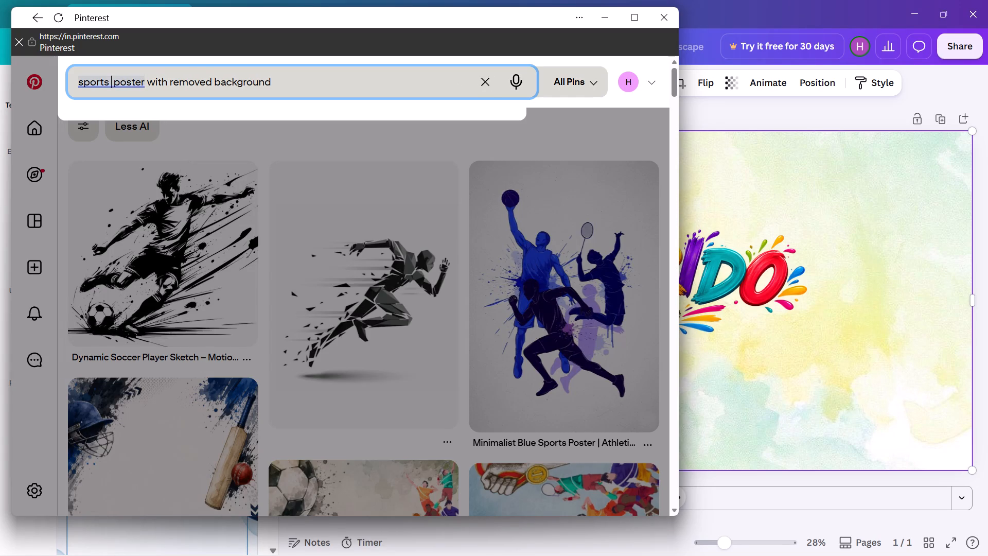
pyautogui.write('pal')
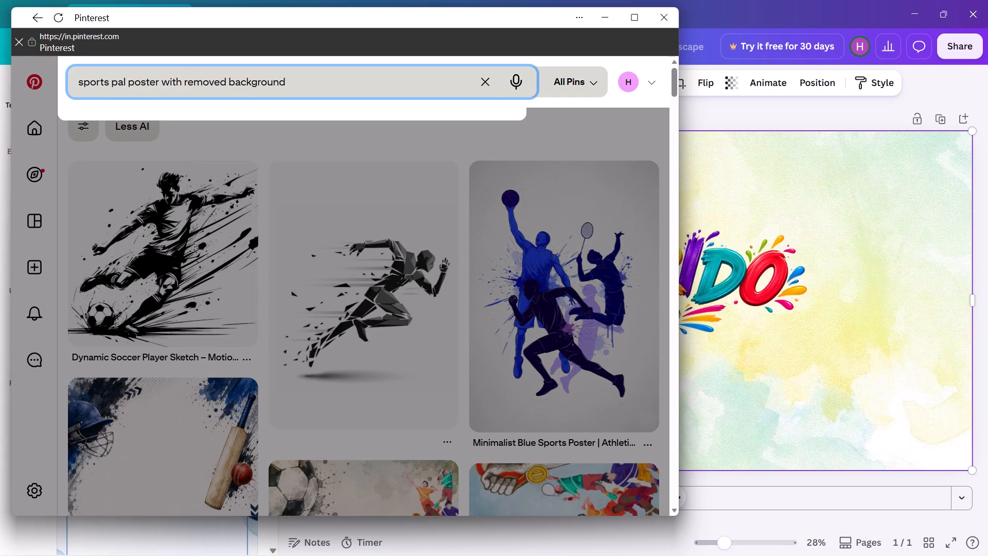
pyautogui.press('t')
pyautogui.press('BackSpace')
pyautogui.write('ying')
pyautogui.press('space')
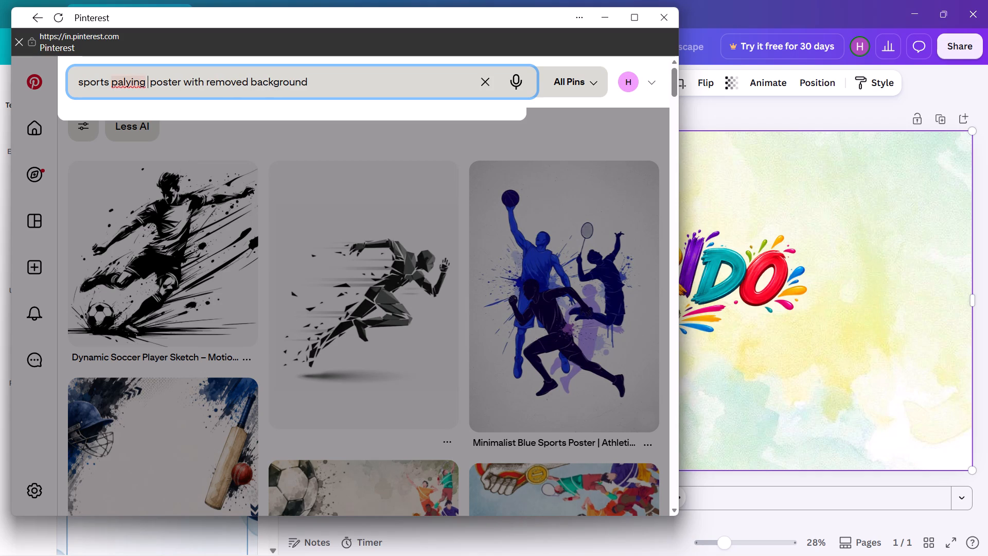
pyautogui.press('Return')
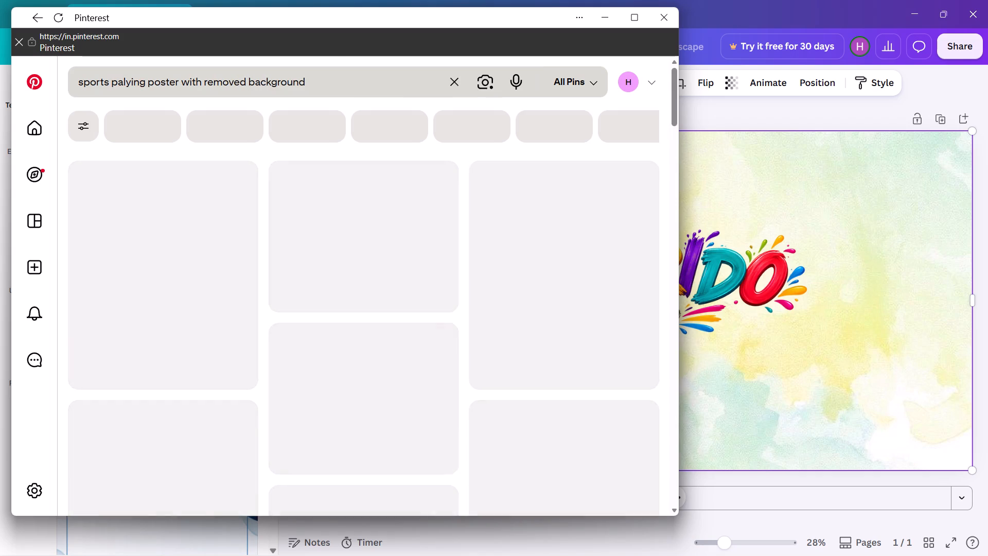
pyautogui.scroll(-6, 108, 84)
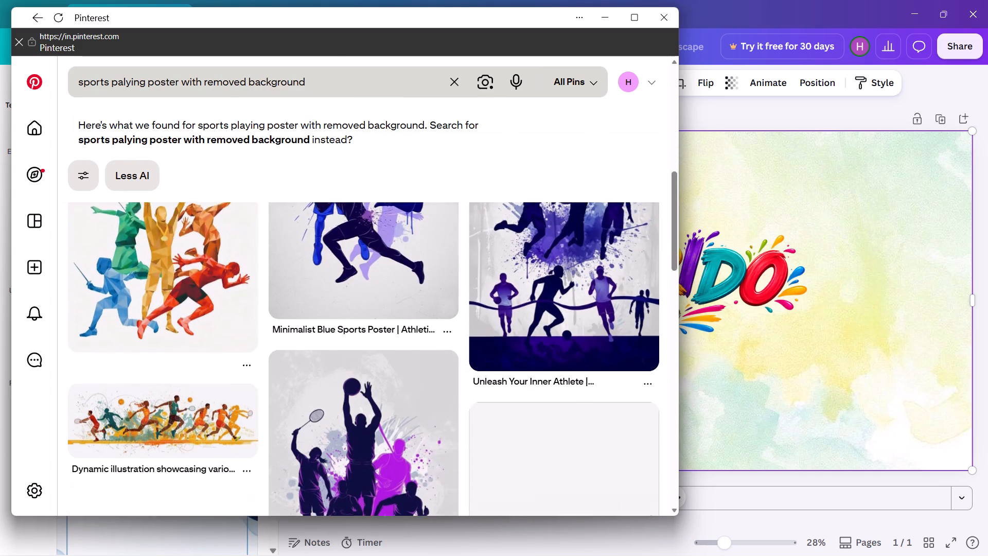
pyautogui.scroll(-4, 108, 84)
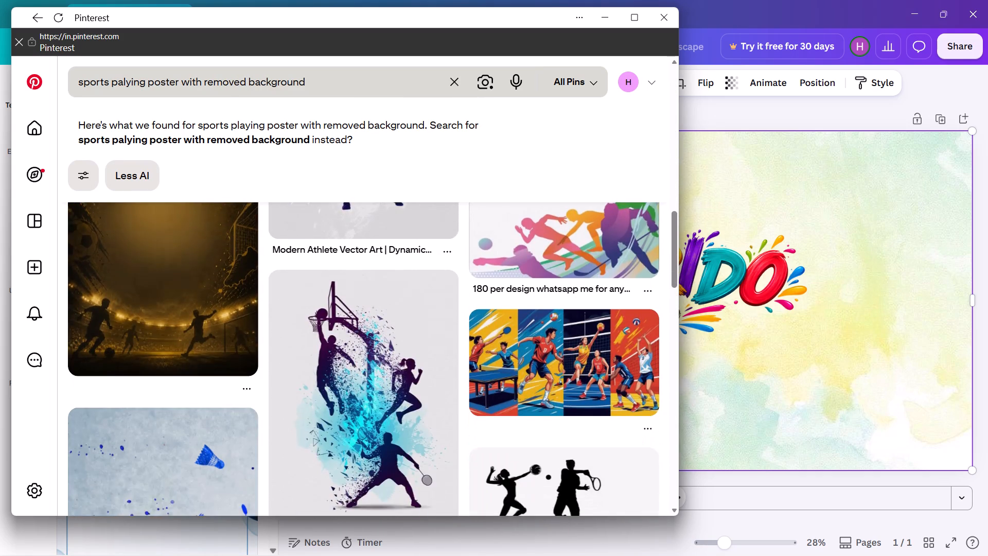
pyautogui.scroll(-3, 108, 84)
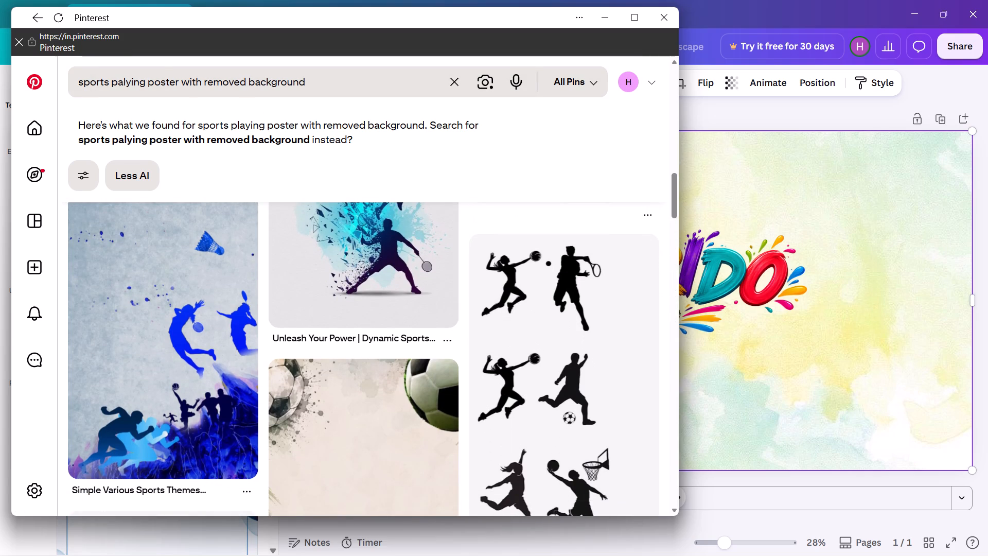
# Correct the misspelled word and refine the Pinterest search to "sports playing poster with removed background single".
pyautogui.click(146, 80)
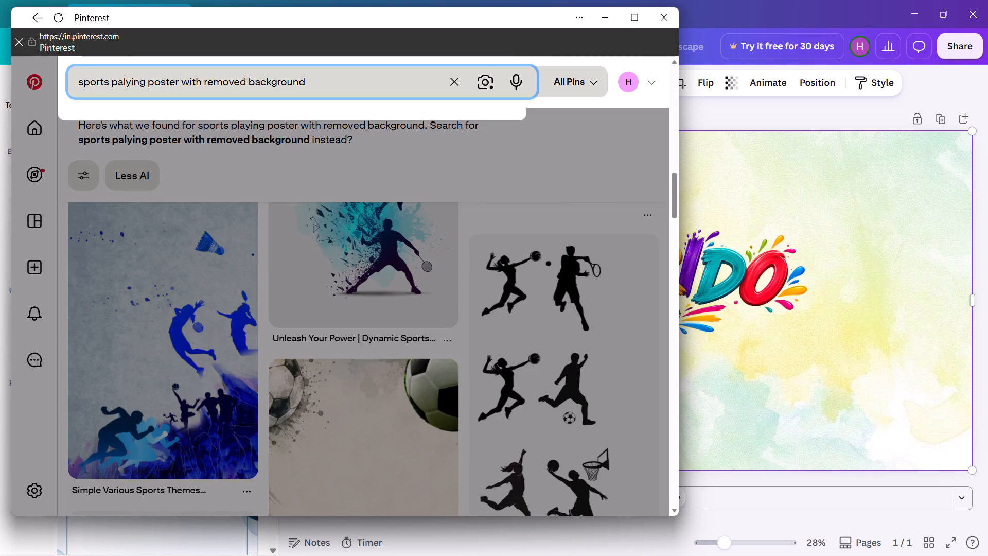
pyautogui.press('space')
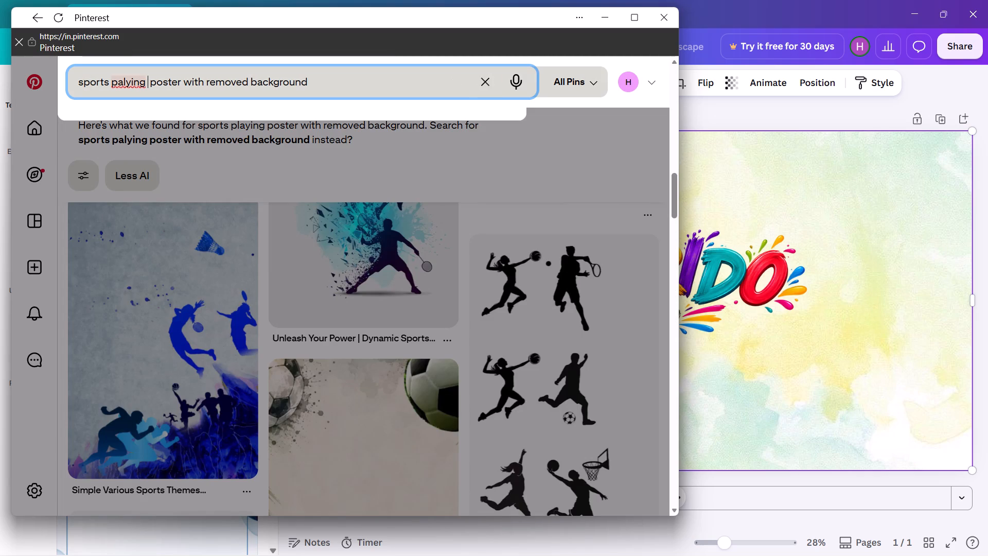
pyautogui.press('Left')
pyautogui.press('Left')
pyautogui.press('Left')
pyautogui.press('Left')
pyautogui.press('Left')
pyautogui.press('BackSpace')
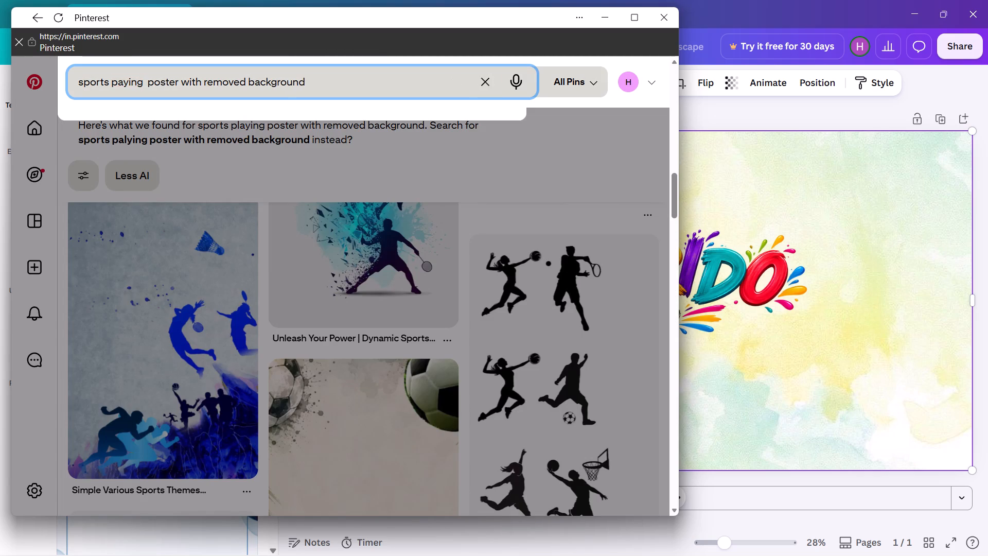
pyautogui.press('BackSpace')
pyautogui.write('la')
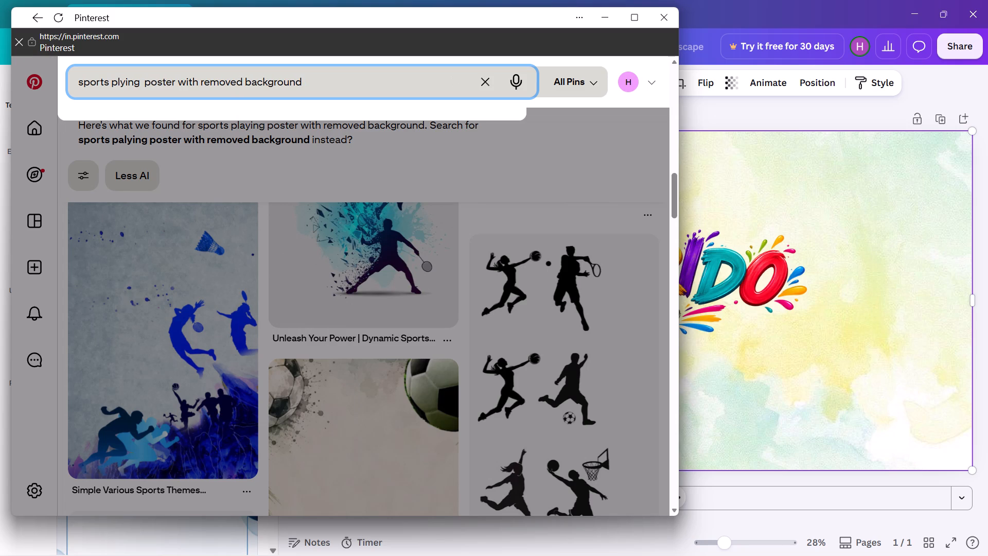
pyautogui.press('Left')
pyautogui.press('Left')
pyautogui.press('Left')
pyautogui.press('Left')
pyautogui.press('Left')
pyautogui.press('Left')
pyautogui.press('Left')
pyautogui.press('Left')
pyautogui.press('Left')
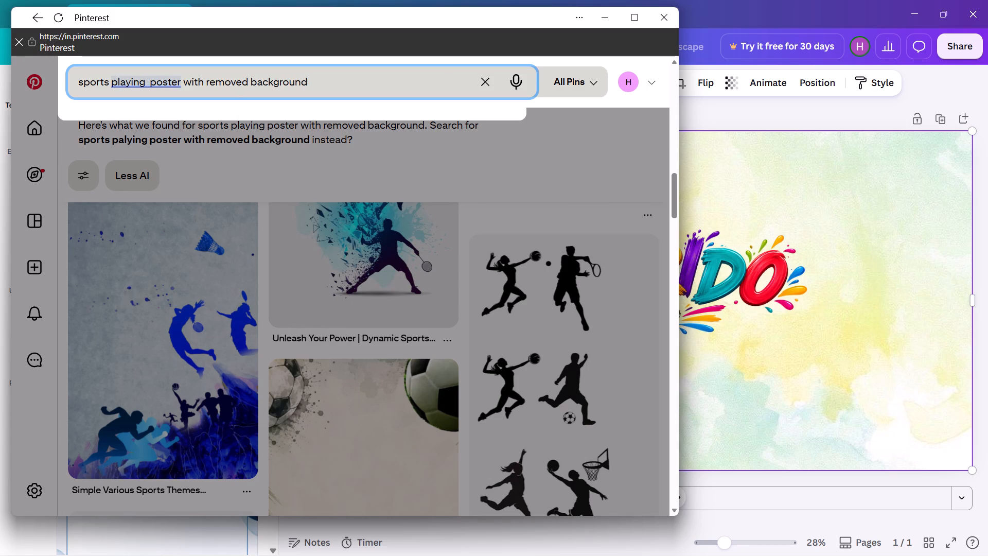
pyautogui.press('Right')
pyautogui.press('Right')
pyautogui.press('Right')
pyautogui.press('Right')
pyautogui.press('Right')
pyautogui.press('Right')
pyautogui.press('Right')
pyautogui.press('Right')
pyautogui.press('Right')
pyautogui.press('Right')
pyautogui.press('Right')
pyautogui.press('Right')
pyautogui.press('Right')
pyautogui.press('Right')
pyautogui.press('Right')
pyautogui.press('Right')
pyautogui.press('Right')
pyautogui.press('Right')
pyautogui.press('Right')
pyautogui.press('Right')
pyautogui.press('Right')
pyautogui.press('Right')
pyautogui.press('Right')
pyautogui.press('Right')
pyautogui.press('Right')
pyautogui.press('Right')
pyautogui.press('Right')
pyautogui.press('Right')
pyautogui.press('Right')
pyautogui.press('Right')
pyautogui.press('Right')
pyautogui.press('Right')
pyautogui.press('Right')
pyautogui.press('Right')
pyautogui.press('Right')
pyautogui.press('Right')
pyautogui.press('Right')
pyautogui.press('Right')
pyautogui.press('Right')
pyautogui.press('Right')
pyautogui.press('Right')
pyautogui.press('Right')
pyautogui.press('Right')
pyautogui.press('space')
pyautogui.write('sin')
pyautogui.write('glr')
pyautogui.press('space')
pyautogui.press('BackSpace')
pyautogui.press('BackSpace')
pyautogui.press('e')
pyautogui.press('Return')
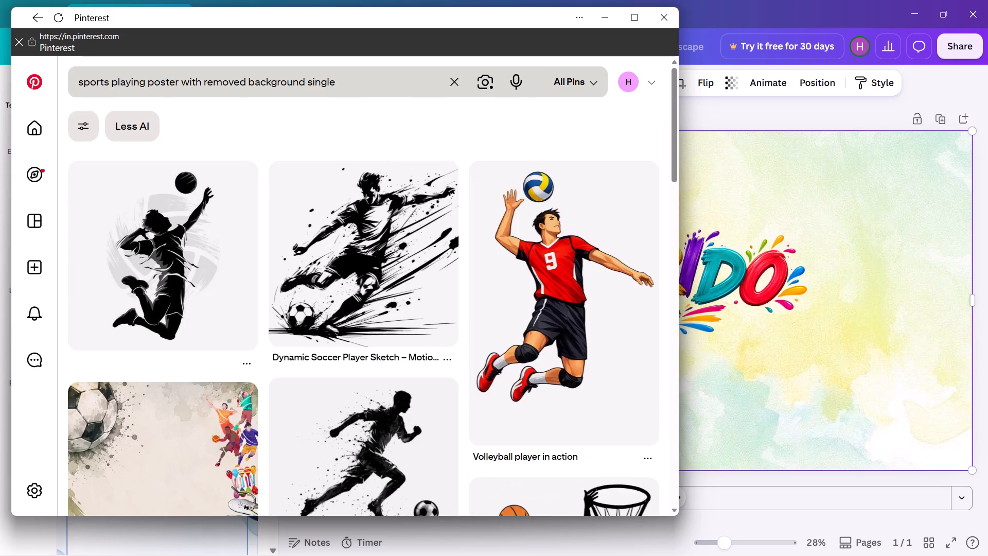
# Examine the refined search results for a single-athlete picture suited to the banner.
pyautogui.scroll(-7, 146, 80)
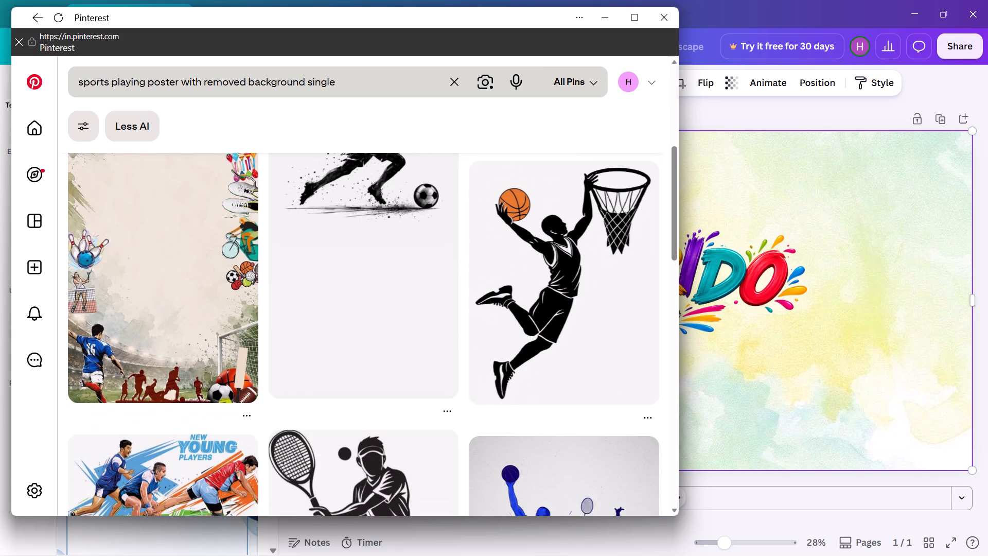
pyautogui.scroll(-2, 146, 80)
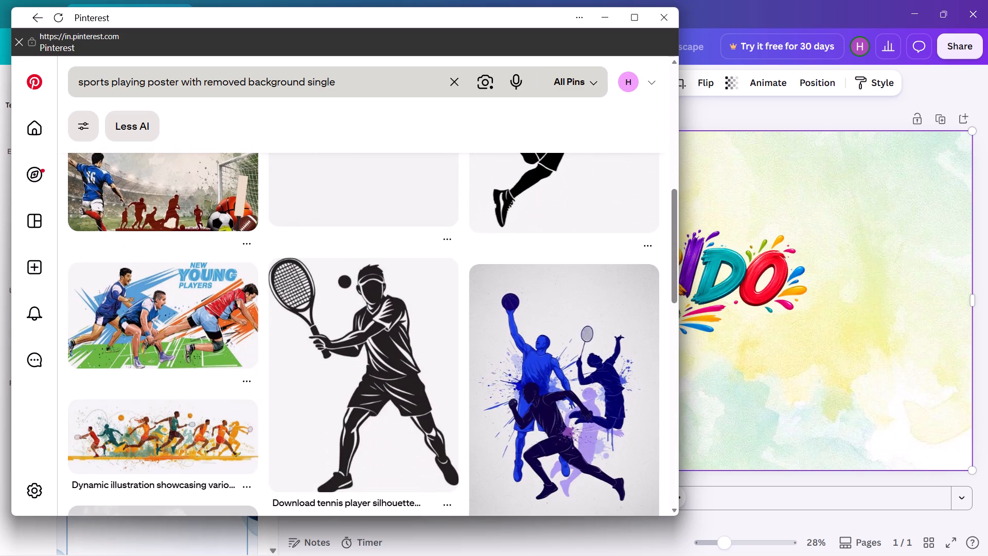
pyautogui.scroll(-2, 146, 80)
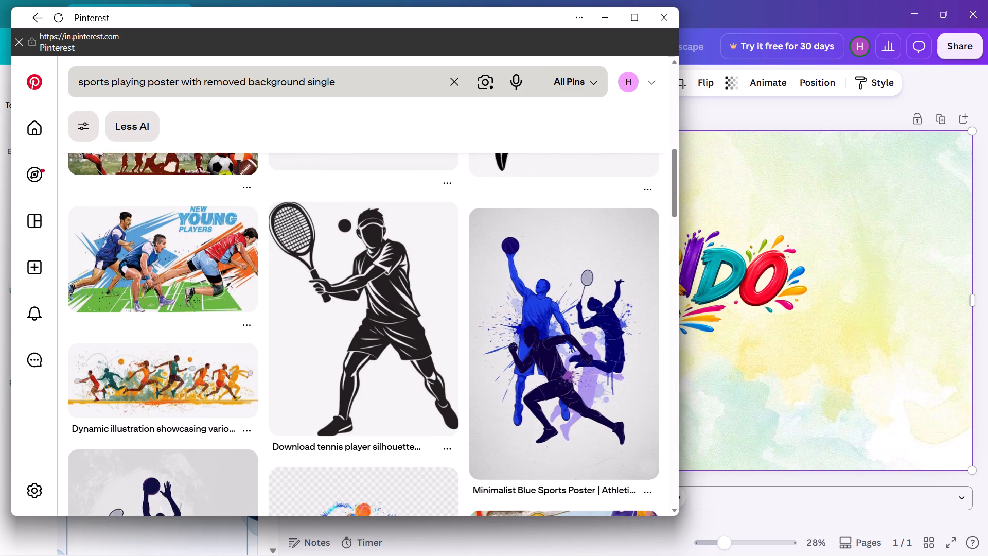
pyautogui.scroll(-1, 146, 80)
pyautogui.scroll(3, 146, 80)
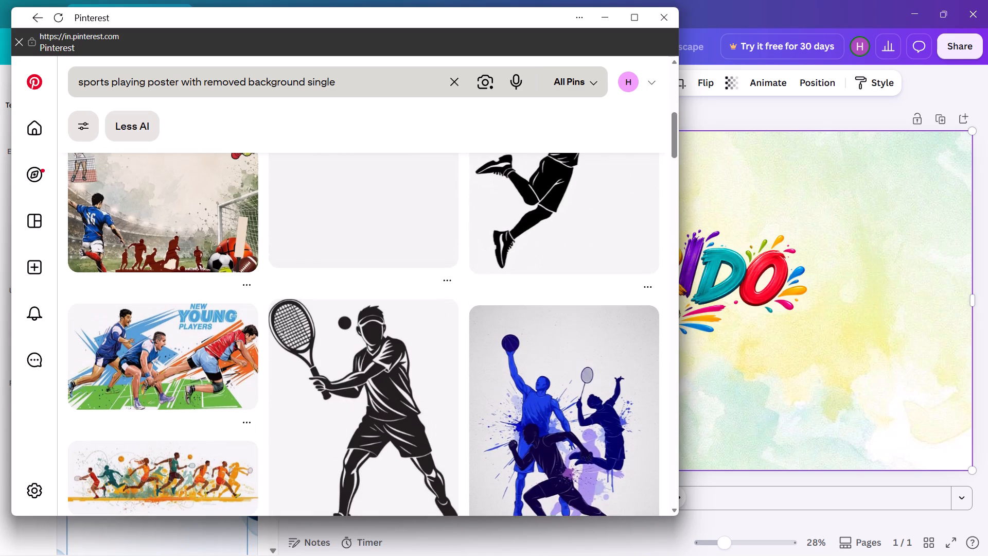
pyautogui.scroll(6, 146, 80)
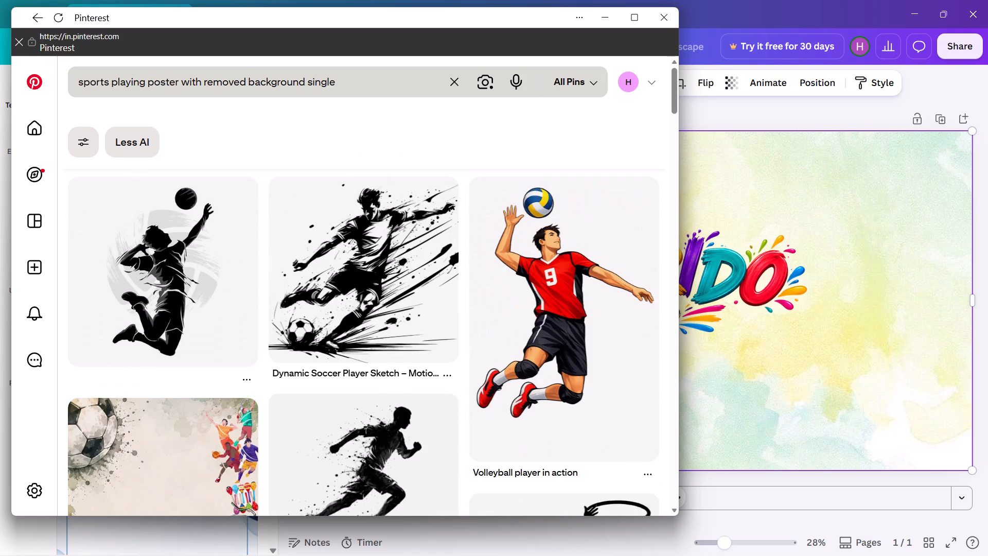
pyautogui.scroll(2, 146, 80)
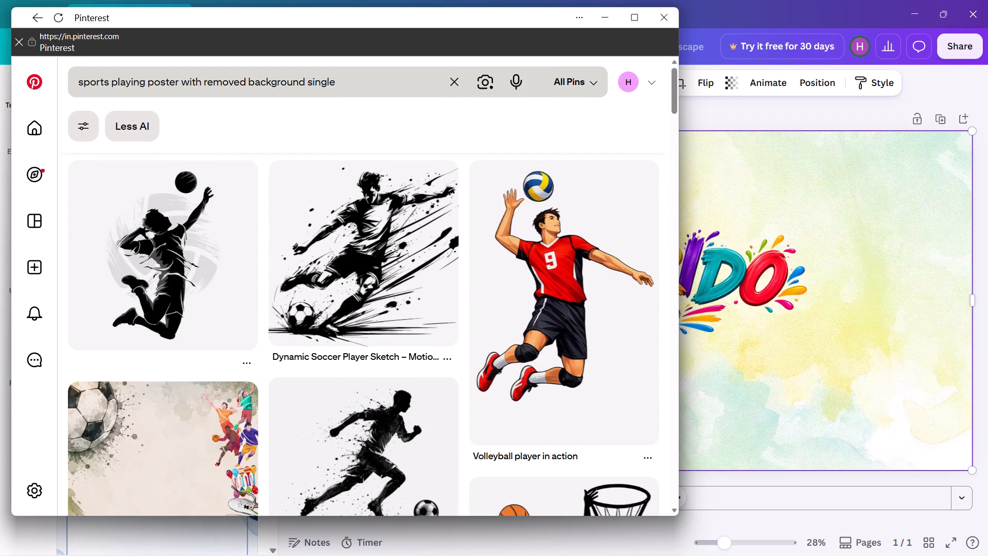
# Copy the black volleyball player silhouette with the grey ball backdrop from Pinterest and paste it onto the Canva banner.
pyautogui.rightClick(190, 244)
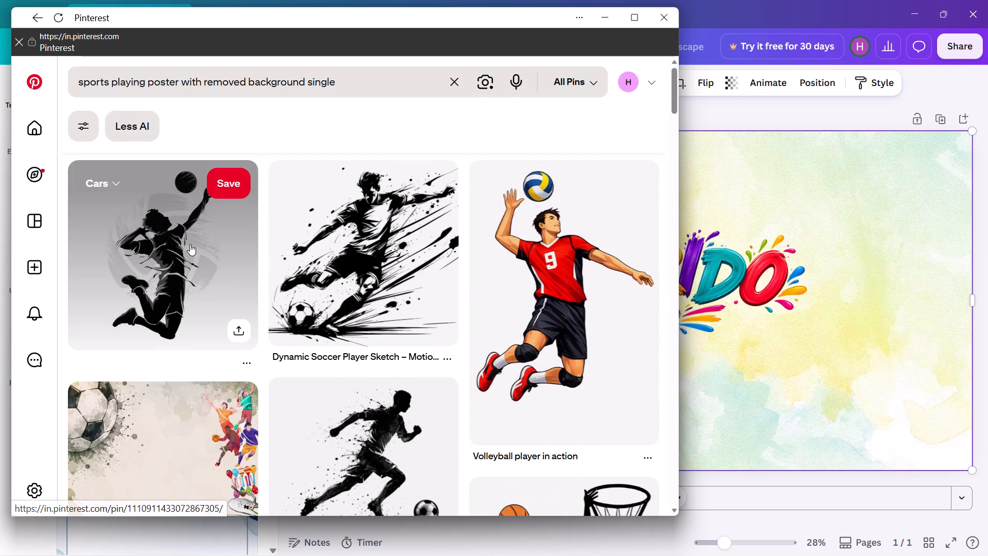
pyautogui.click(138, 298)
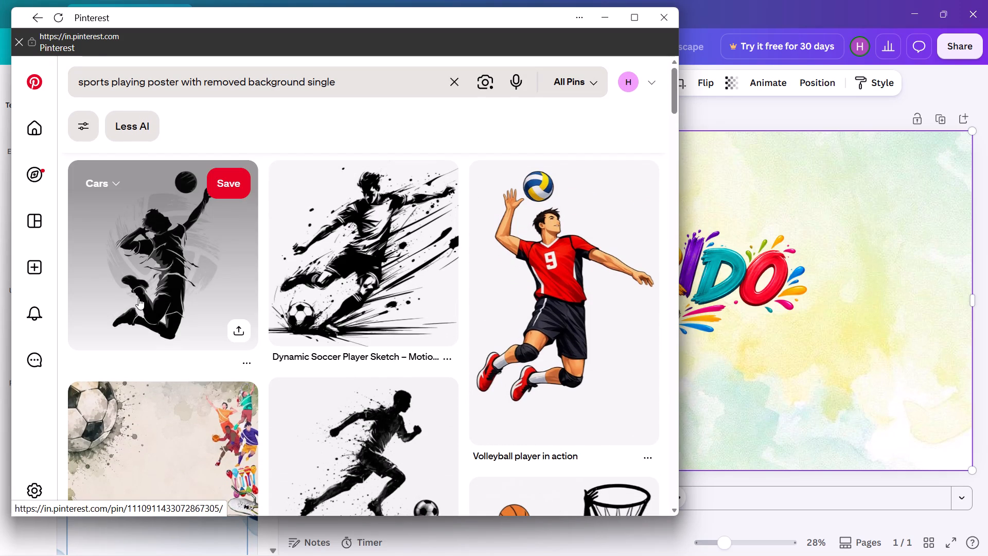
pyautogui.rightClick(234, 265)
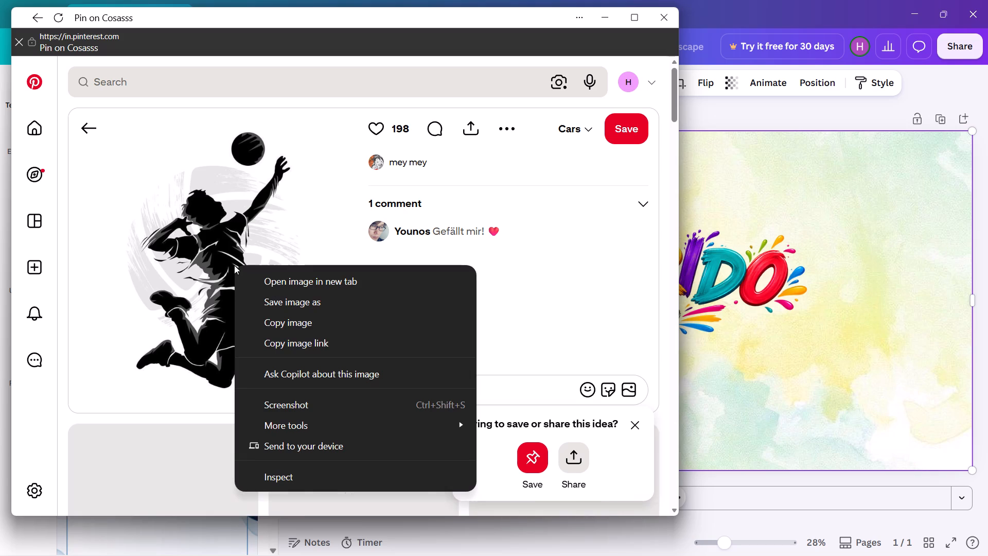
pyautogui.click(327, 327)
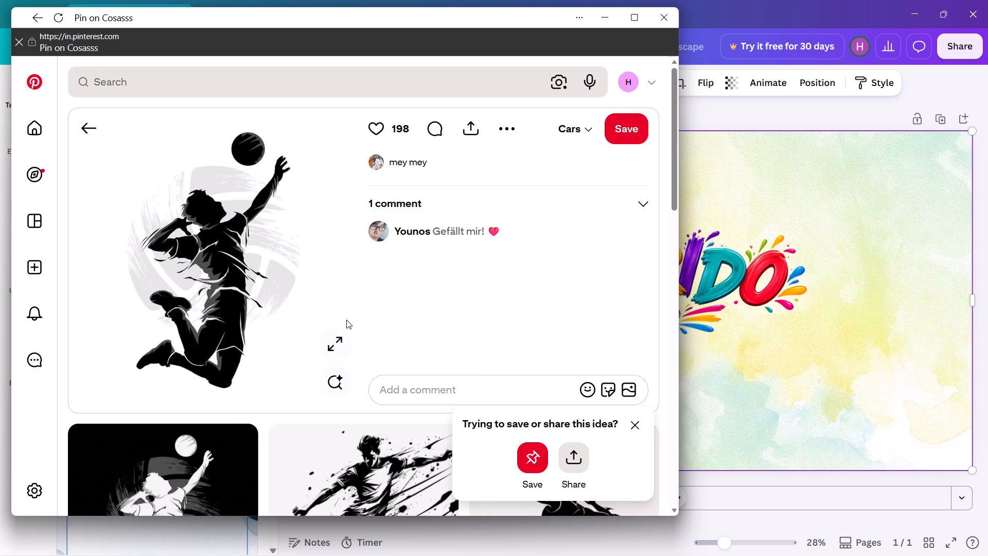
pyautogui.click(816, 252)
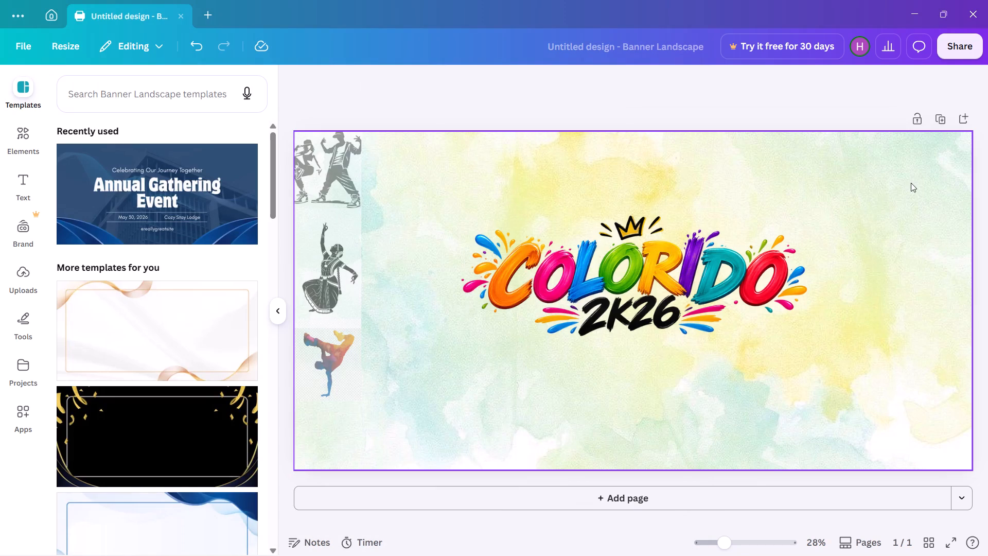
pyautogui.rightClick(911, 183)
pyautogui.click(798, 203)
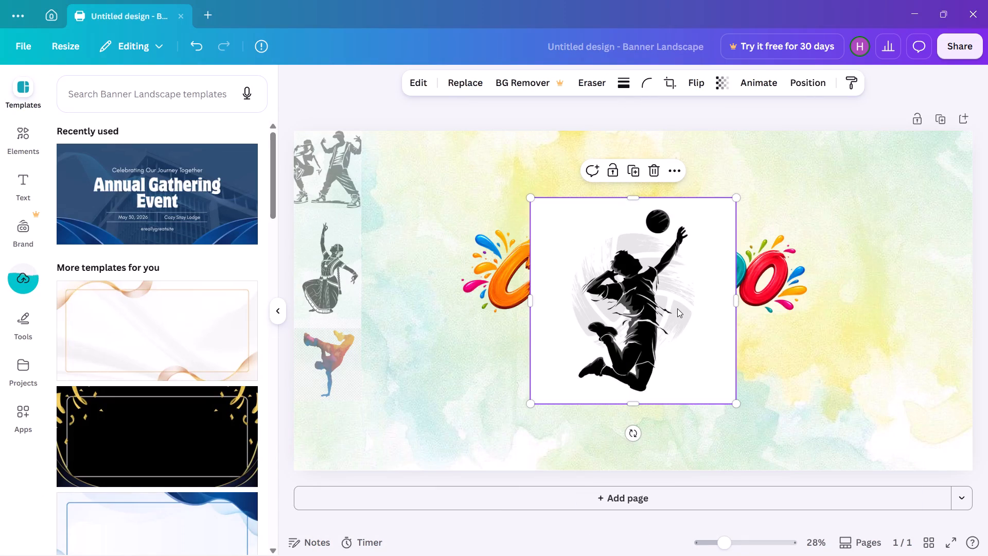
# Shrink the volleyball player picture and place it in the banner's upper-right corner, flush with the top edge and slightly past the right edge.
pyautogui.click(682, 346)
pyautogui.moveTo(682, 346); pyautogui.dragTo(912, 245)
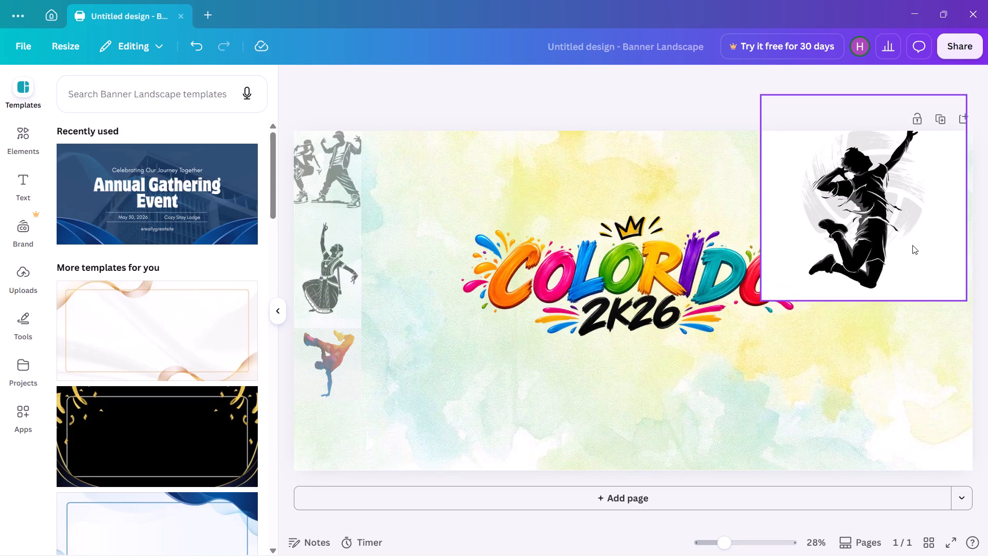
pyautogui.moveTo(927, 252); pyautogui.dragTo(918, 305)
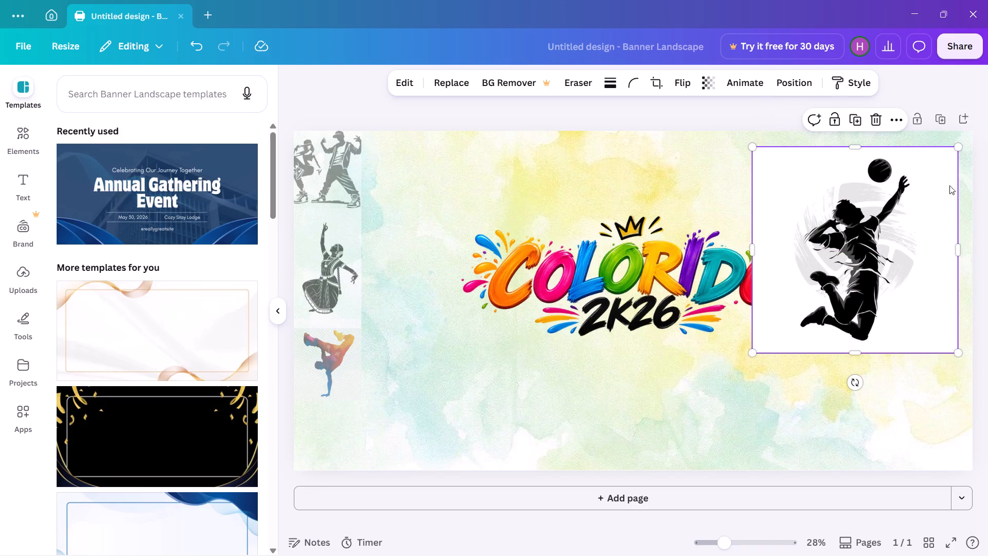
pyautogui.moveTo(953, 151); pyautogui.dragTo(893, 246)
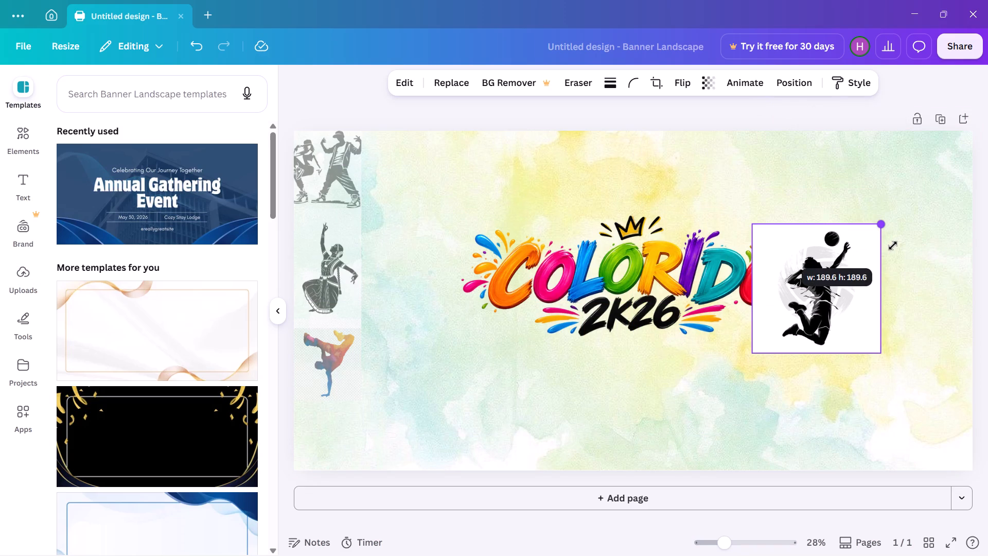
pyautogui.moveTo(893, 246); pyautogui.dragTo(879, 267)
pyautogui.moveTo(829, 292); pyautogui.dragTo(847, 277)
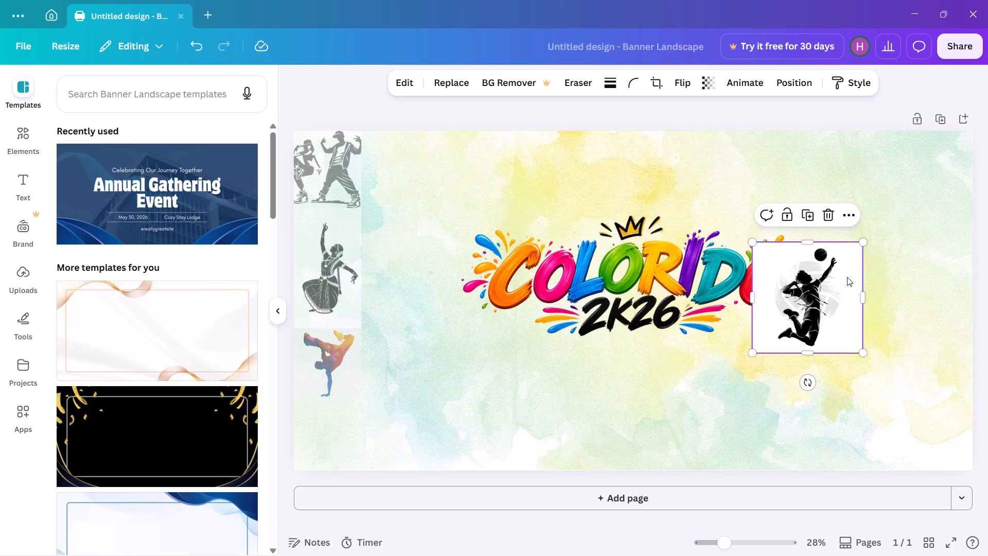
pyautogui.moveTo(847, 277); pyautogui.dragTo(932, 182)
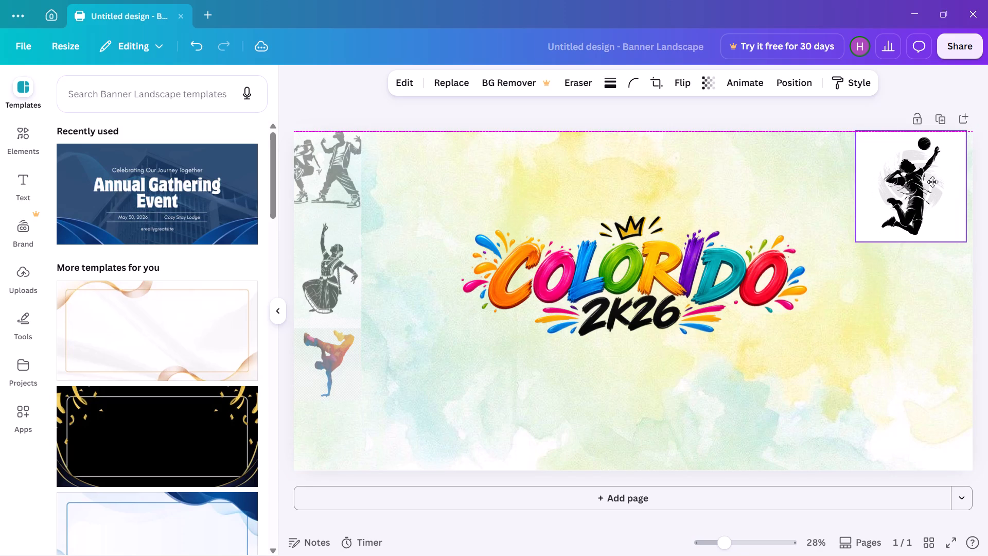
pyautogui.moveTo(932, 182); pyautogui.dragTo(959, 183)
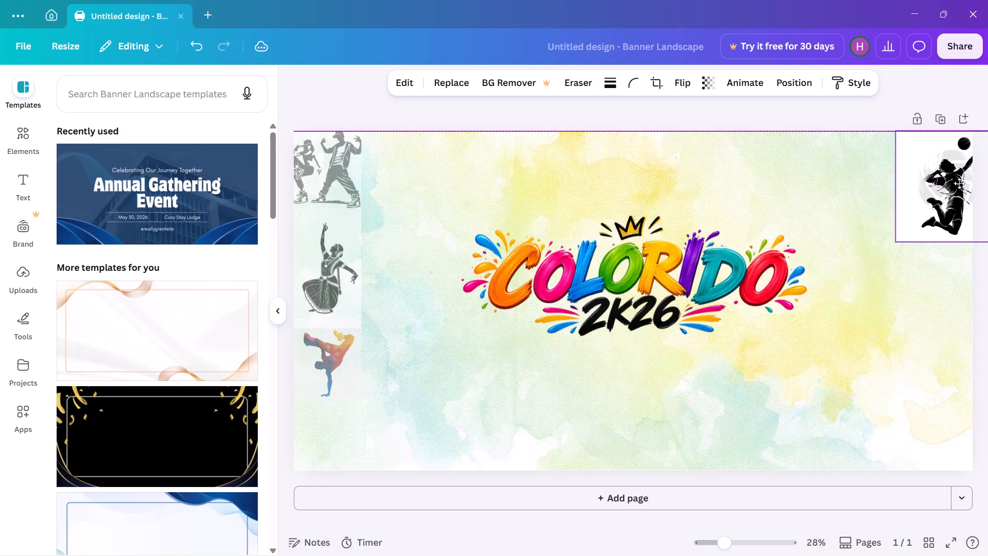
pyautogui.moveTo(959, 183); pyautogui.dragTo(950, 183)
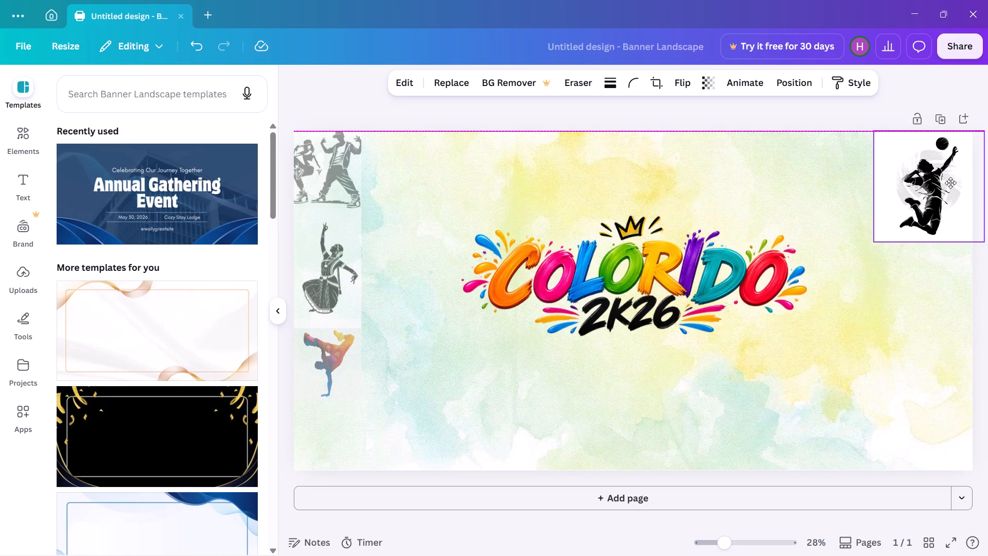
pyautogui.moveTo(950, 183); pyautogui.dragTo(952, 182)
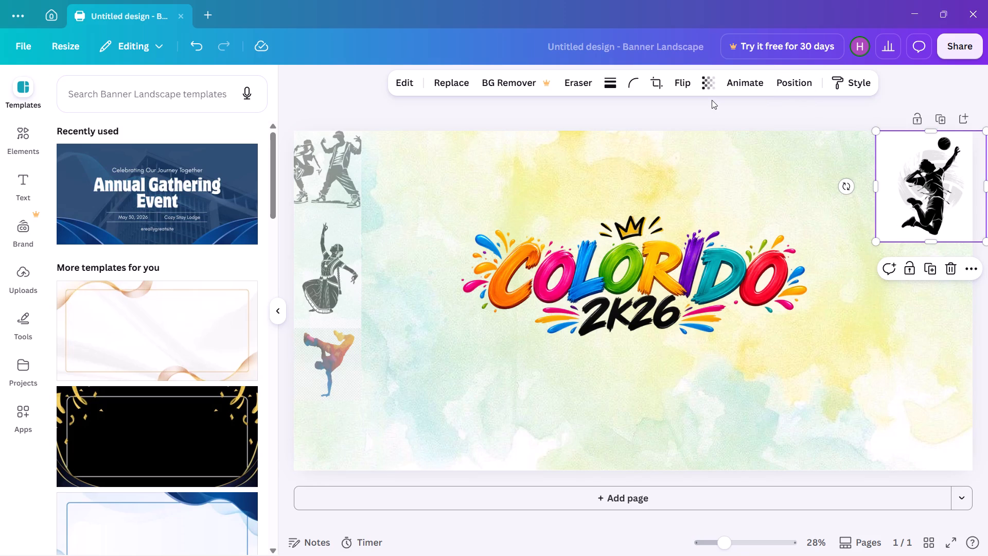
# Set the volleyball player picture's transparency to about 52.
pyautogui.click(704, 83)
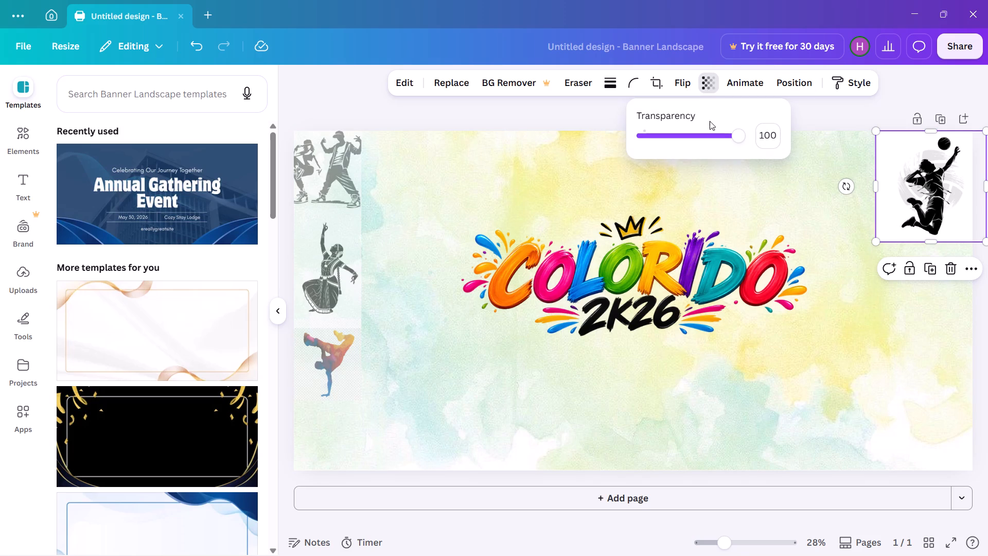
pyautogui.moveTo(730, 135); pyautogui.dragTo(693, 143)
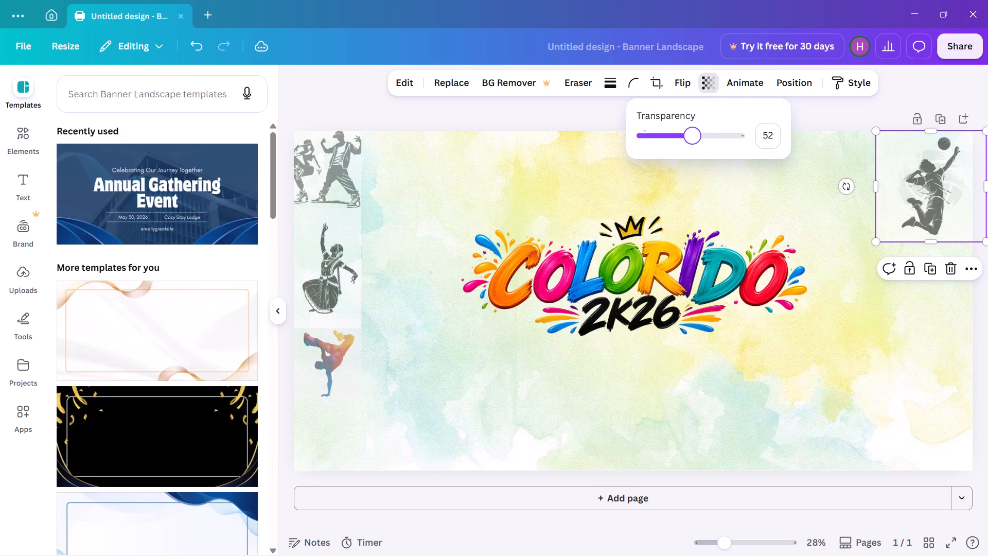
pyautogui.moveTo(693, 143); pyautogui.dragTo(673, 146)
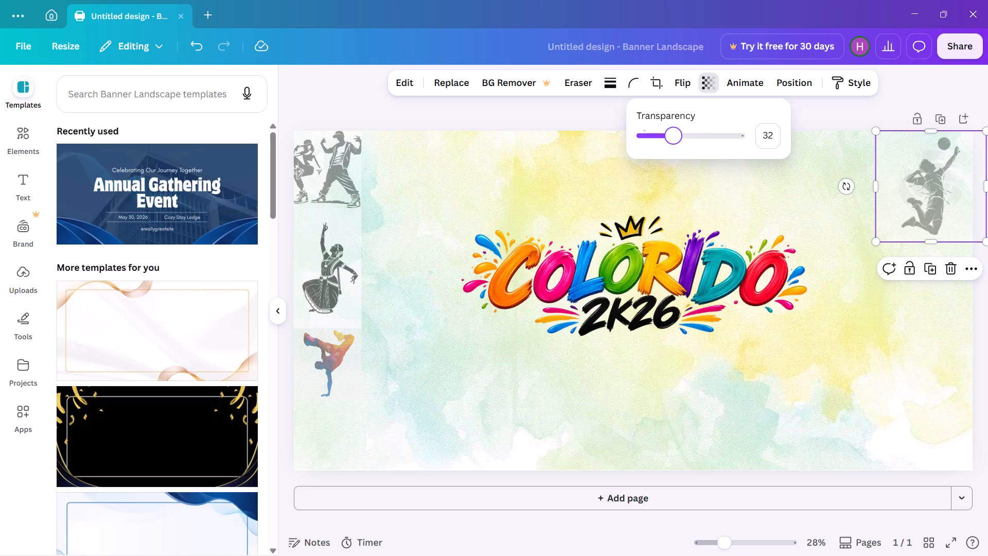
pyautogui.moveTo(673, 146); pyautogui.dragTo(689, 146)
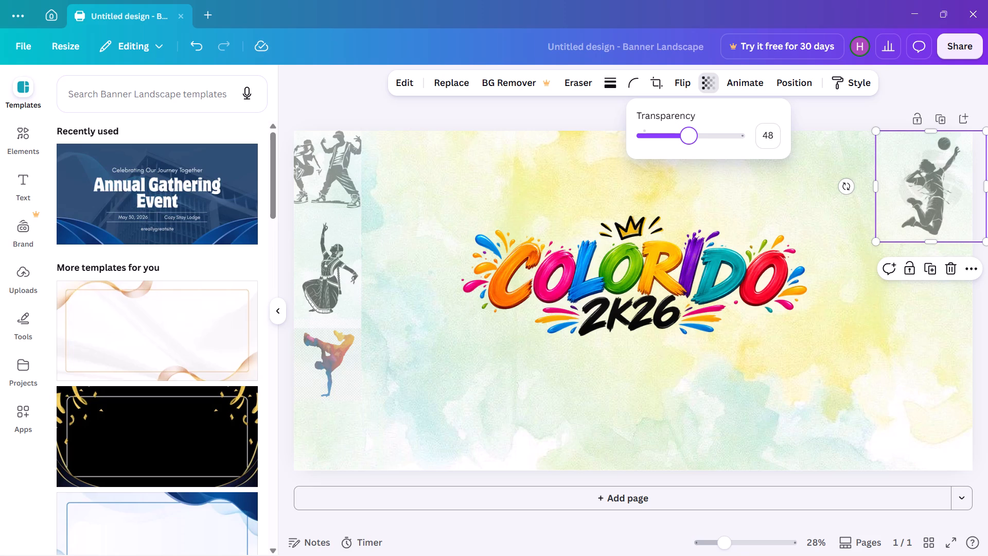
pyautogui.moveTo(689, 146); pyautogui.dragTo(693, 147)
pyautogui.click(821, 195)
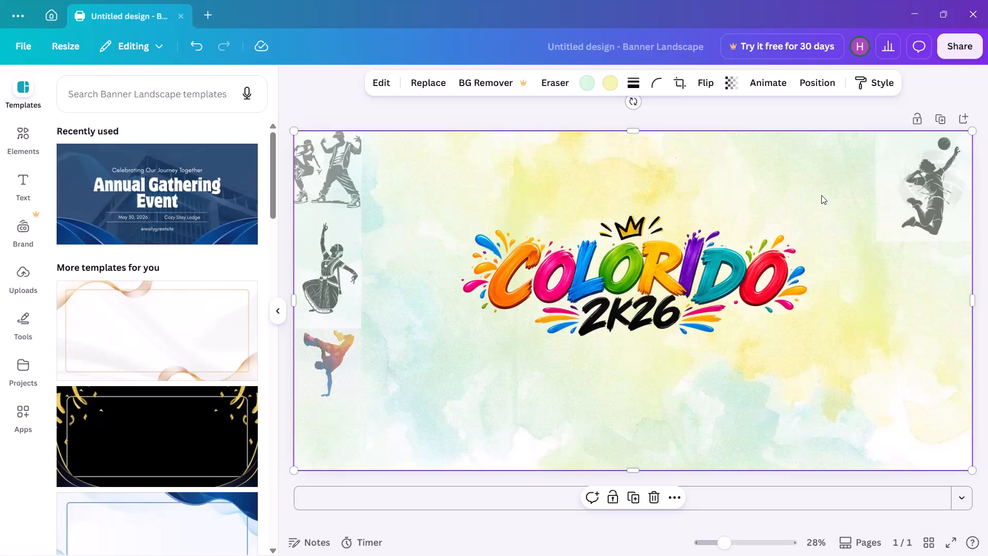
# Return to Pinterest and examine the pictures related to the volleyball silhouette for another sports figure suited to the banner.
pyautogui.hotkey('alt', 'Tab')
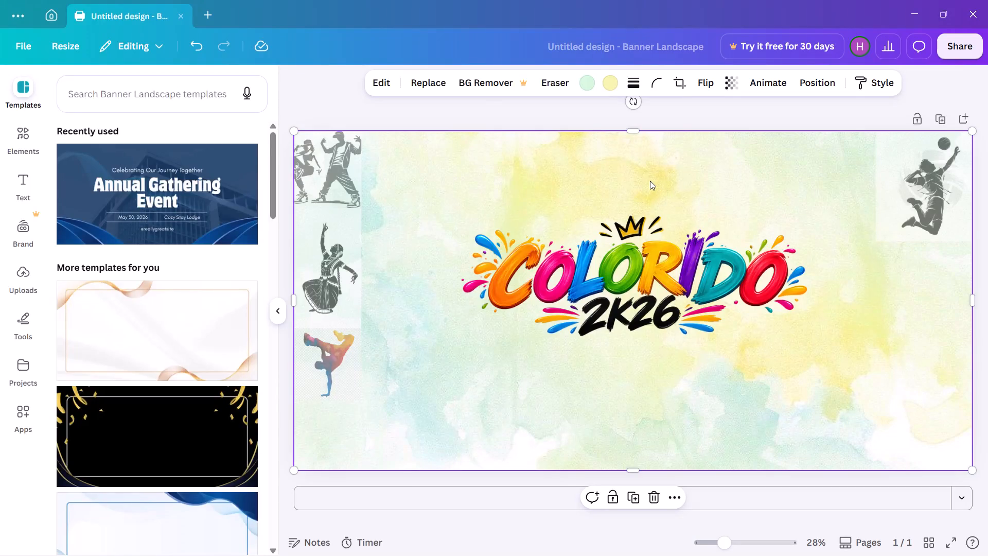
pyautogui.scroll(-6, 557, 226)
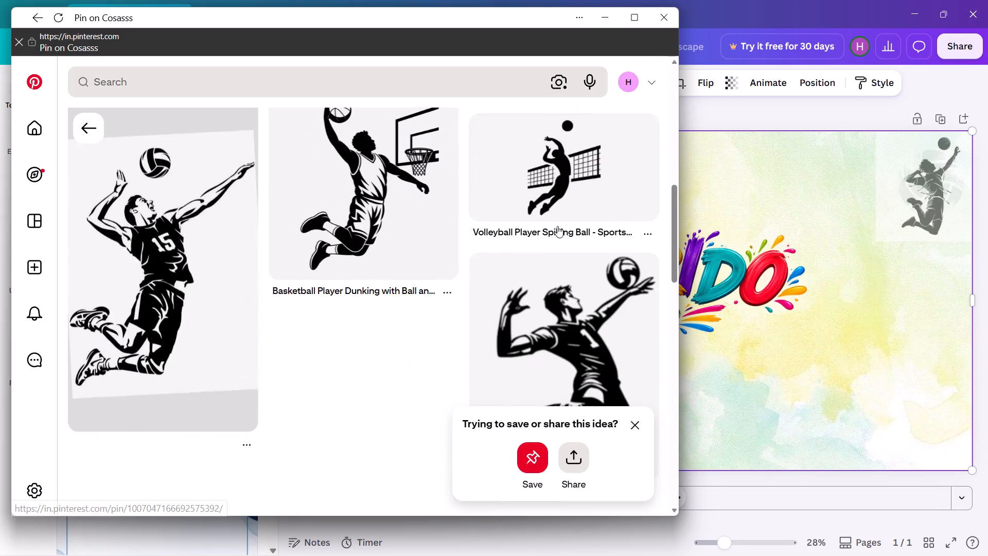
pyautogui.scroll(-2, 557, 226)
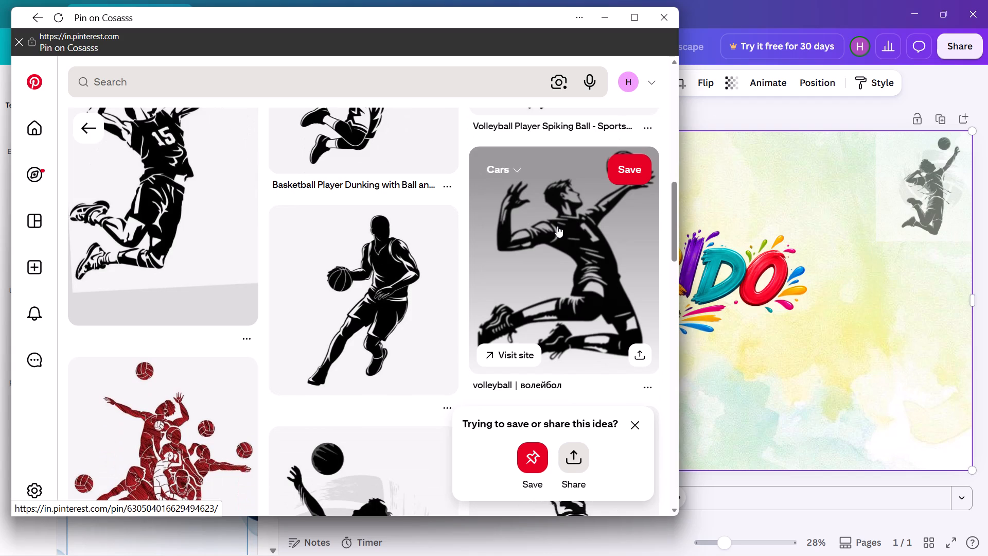
pyautogui.hscroll(-3, 557, 226)
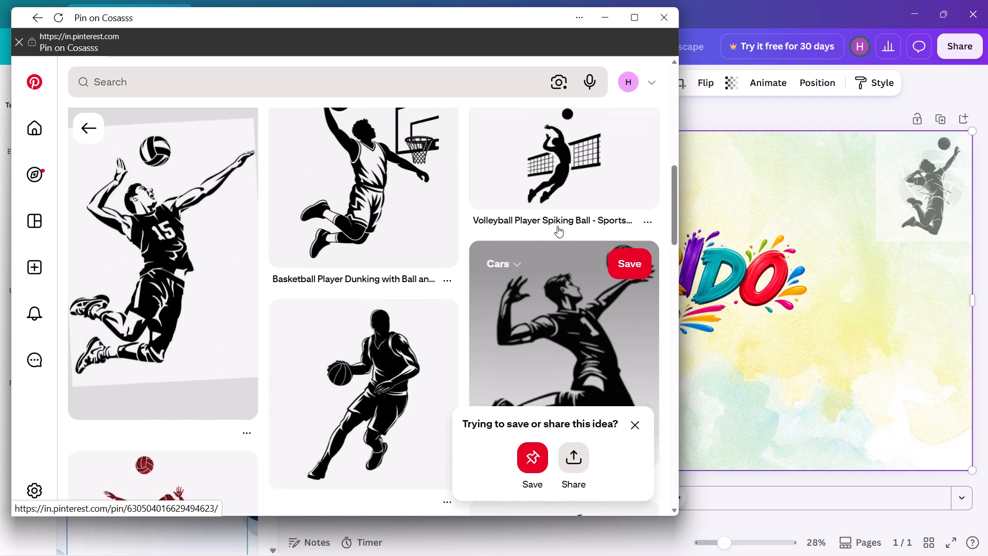
pyautogui.scroll(-6, 557, 226)
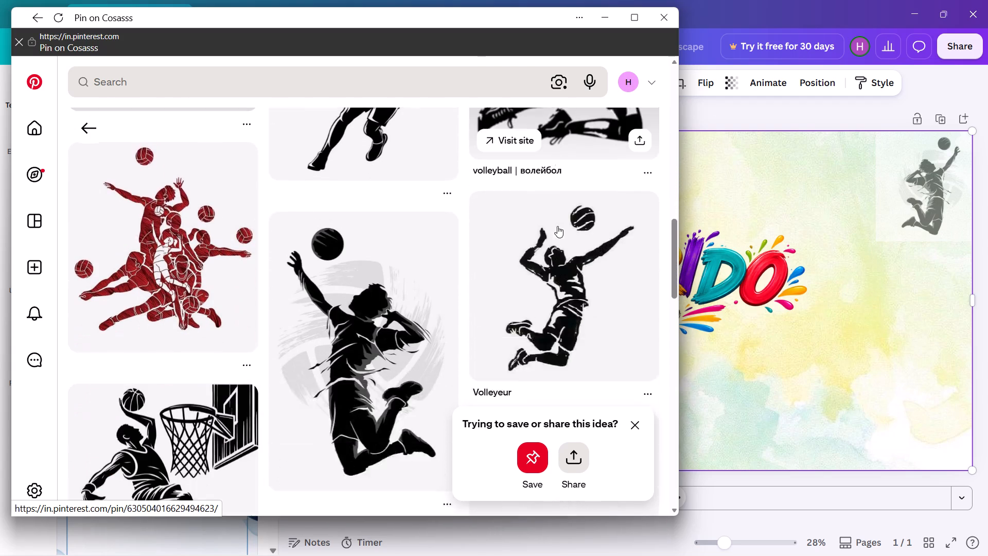
pyautogui.scroll(-5, 557, 226)
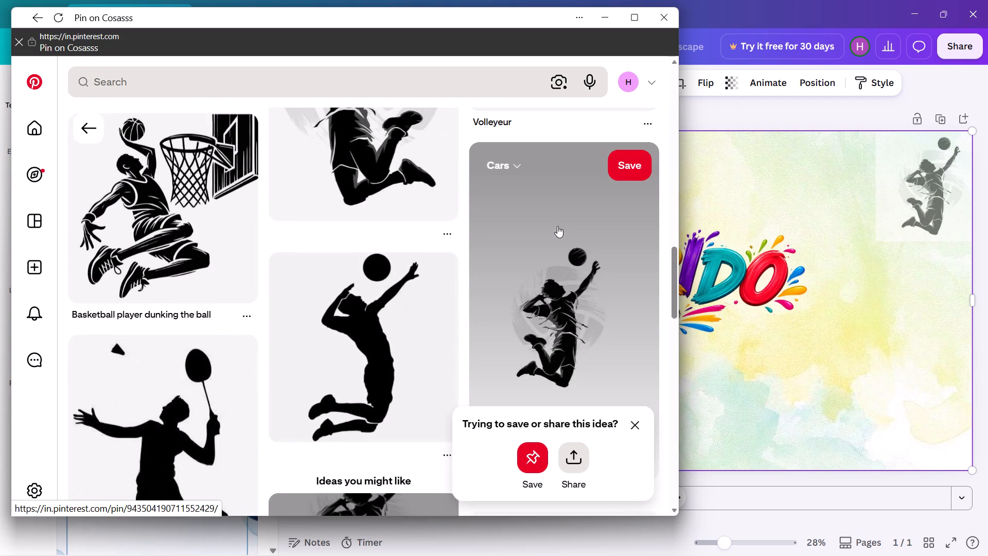
pyautogui.scroll(-2, 557, 226)
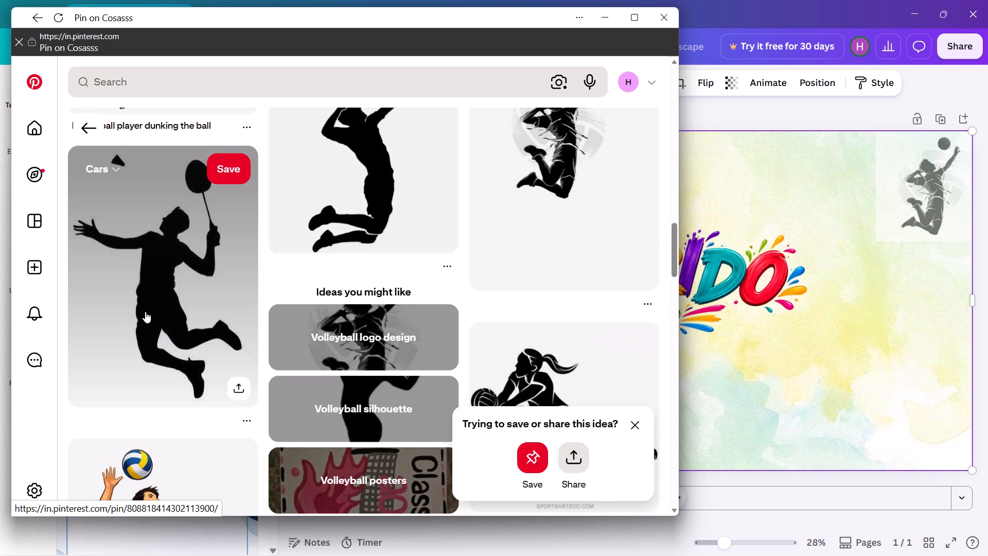
# Open the jumping badminton player silhouette and look through its related pictures for a single-athlete silhouette.
pyautogui.click(143, 306)
pyautogui.scroll(-5, 143, 306)
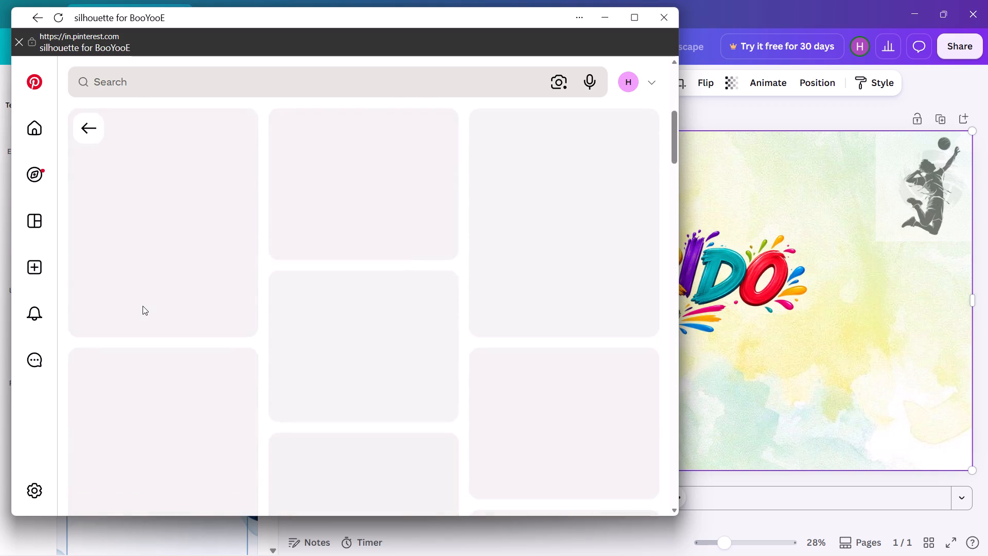
pyautogui.scroll(-3, 143, 306)
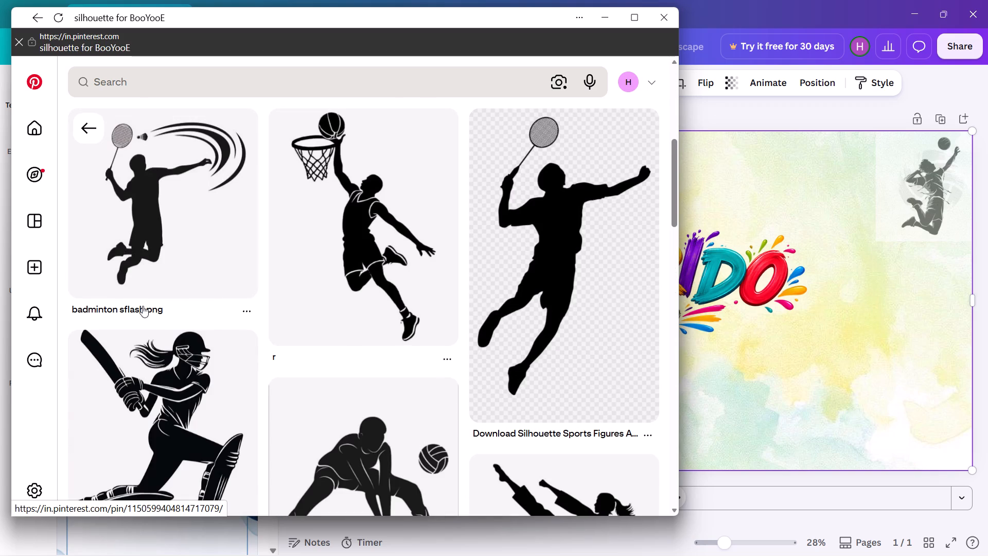
pyautogui.scroll(-1, 143, 306)
pyautogui.hscroll(1, 143, 306)
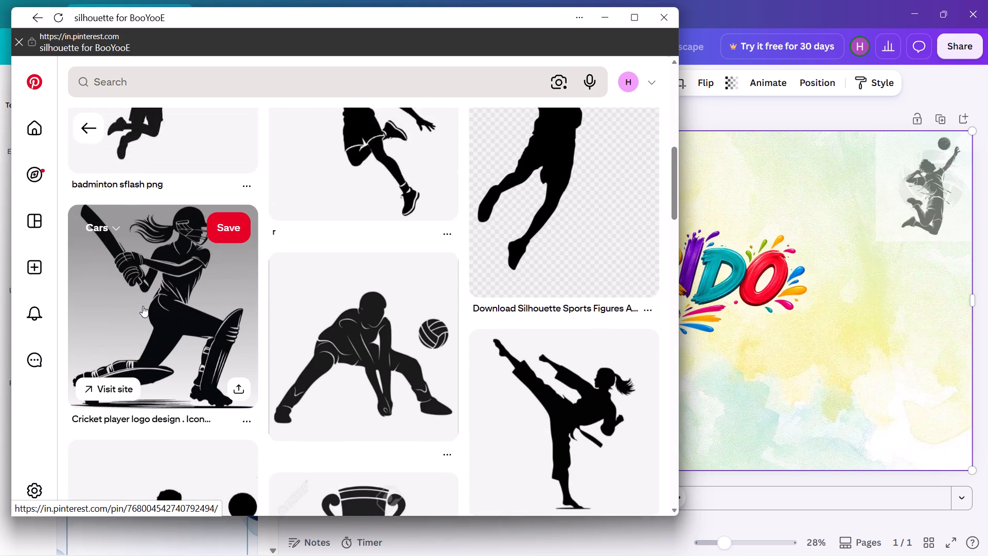
pyautogui.hscroll(1, 143, 306)
pyautogui.scroll(-5, 143, 306)
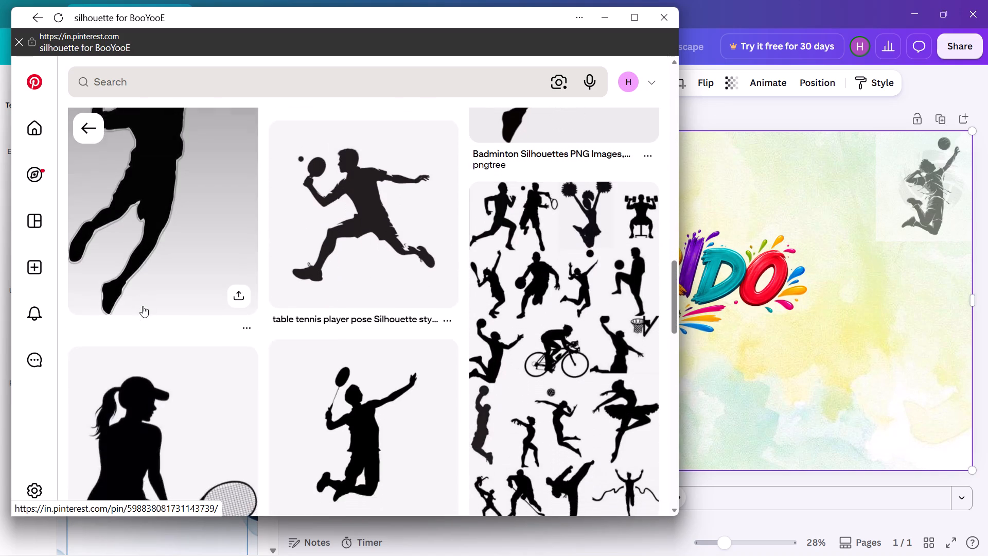
pyautogui.scroll(1, 143, 306)
pyautogui.scroll(-1, 143, 306)
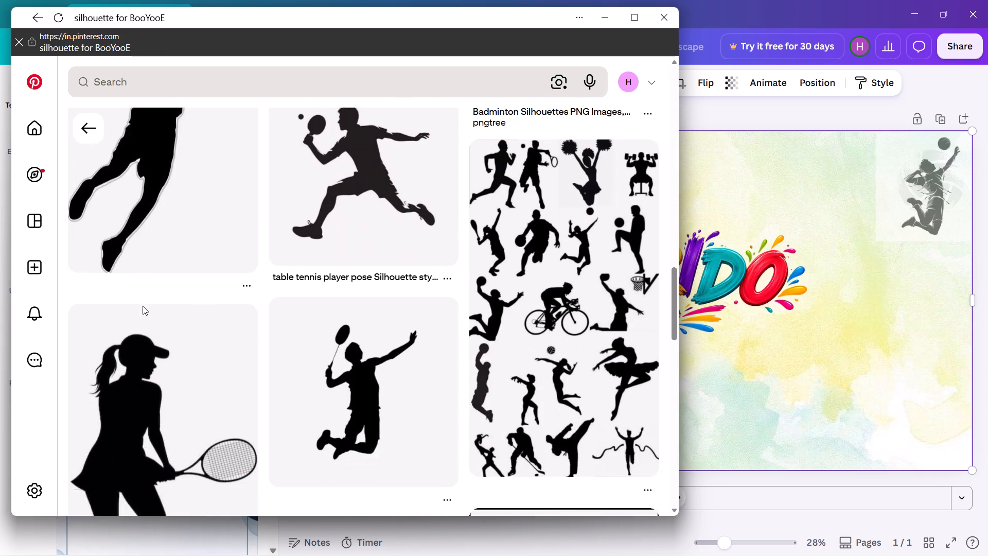
pyautogui.scroll(-4, 143, 306)
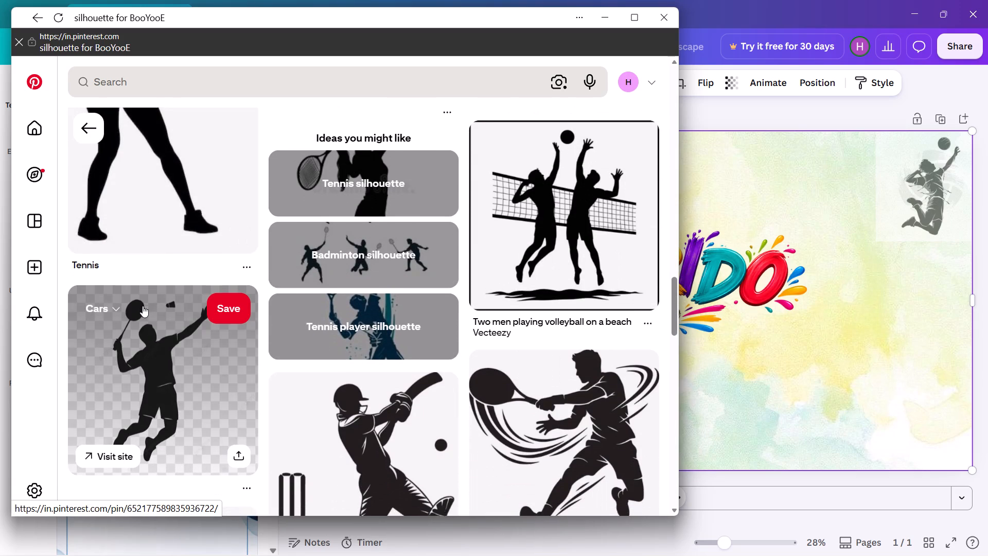
pyautogui.scroll(-1, 143, 306)
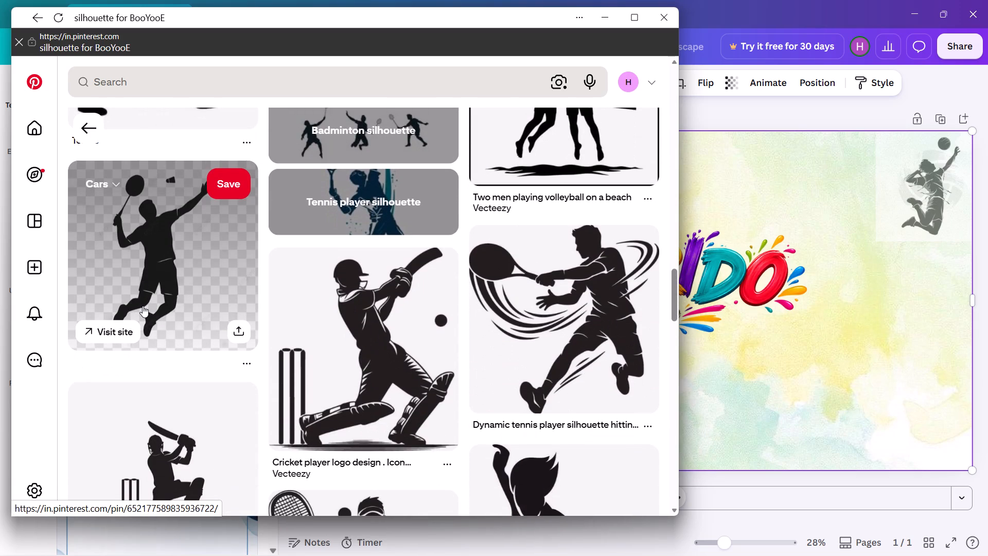
# Open the jumping badminton player silhouette with the shuttlecock, copy its image, and paste it into the Canva banner.
pyautogui.click(151, 234)
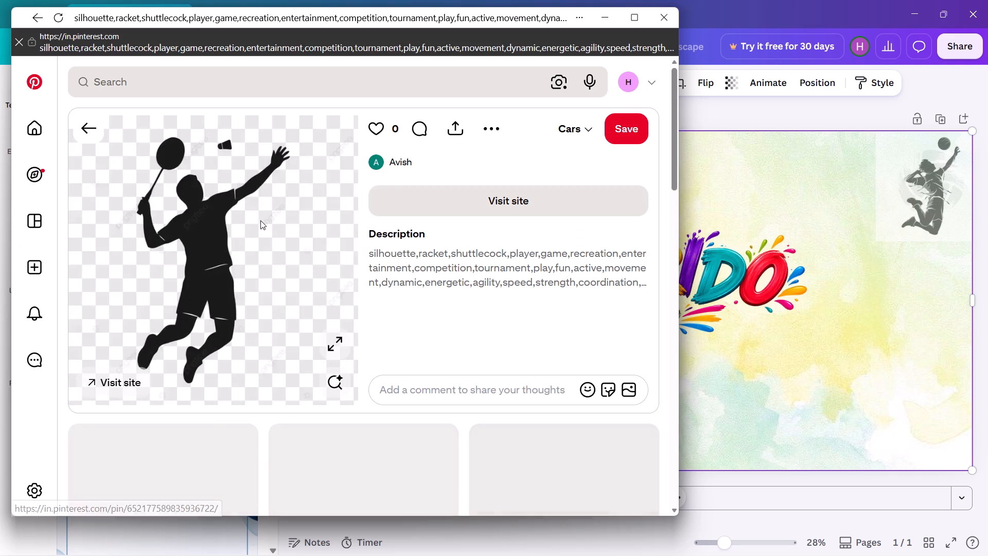
pyautogui.rightClick(260, 220)
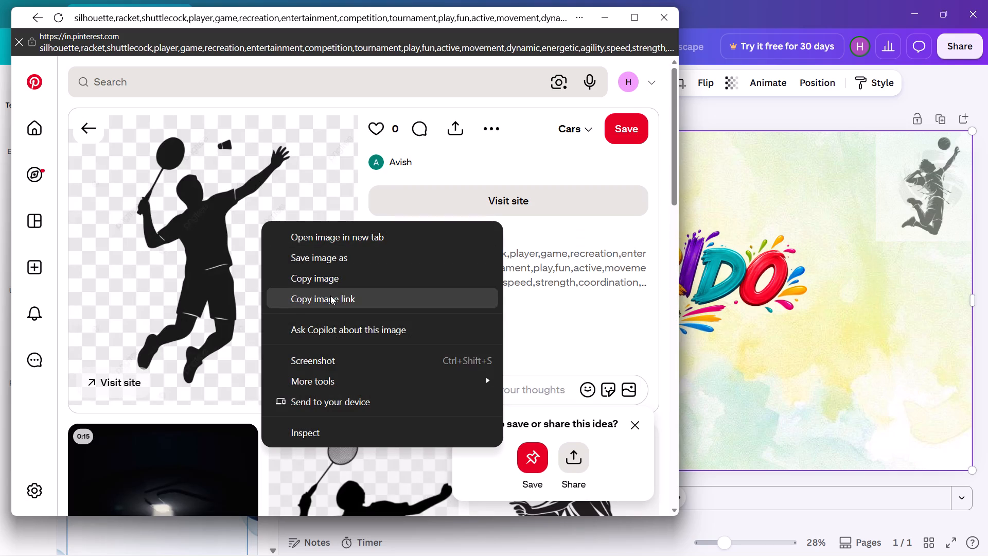
pyautogui.click(349, 279)
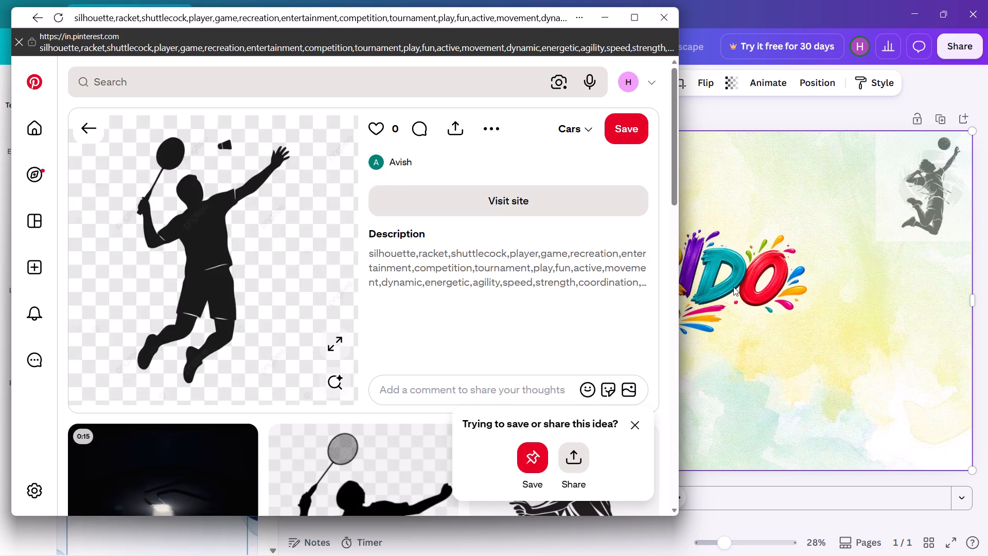
pyautogui.click(883, 283)
pyautogui.rightClick(892, 277)
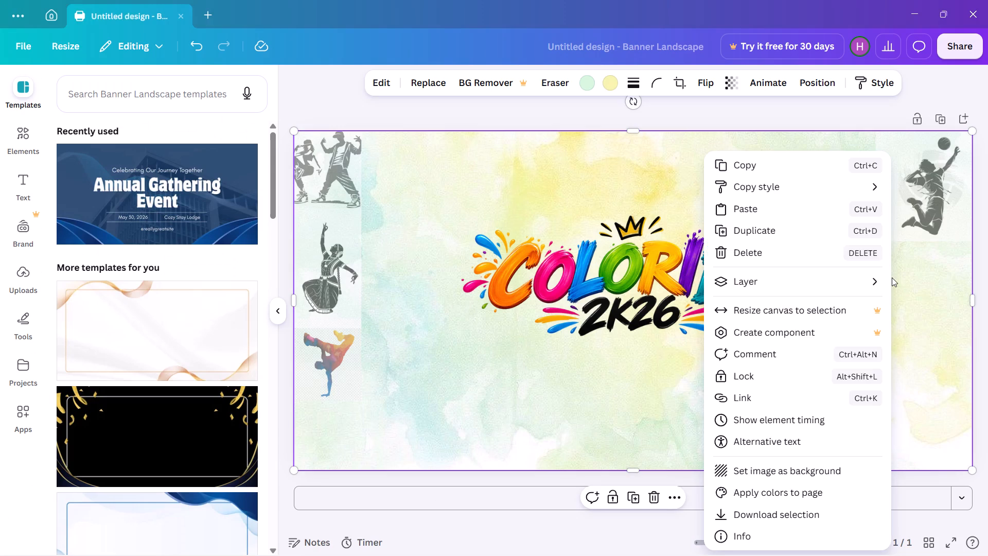
pyautogui.click(731, 212)
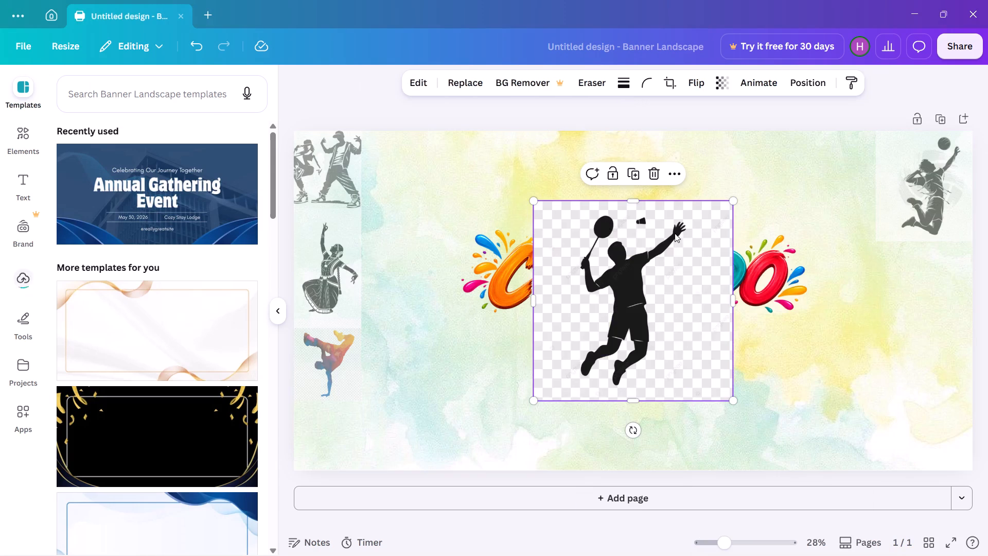
# Shrink the badminton player picture to about 142.7 by 142.7 and place it directly below the volleyball player, along the banner's right edge.
pyautogui.moveTo(682, 276); pyautogui.dragTo(911, 323)
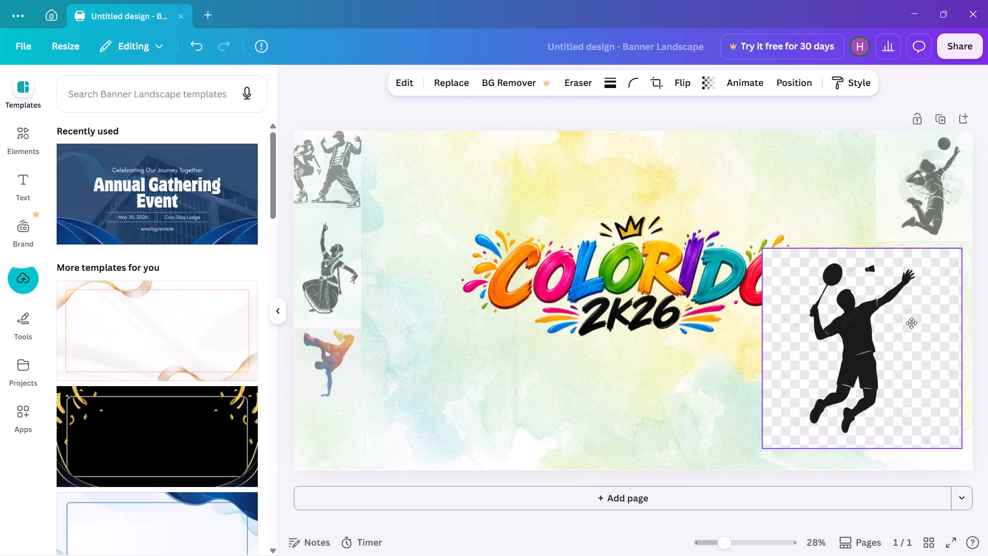
pyautogui.moveTo(911, 323); pyautogui.dragTo(921, 315)
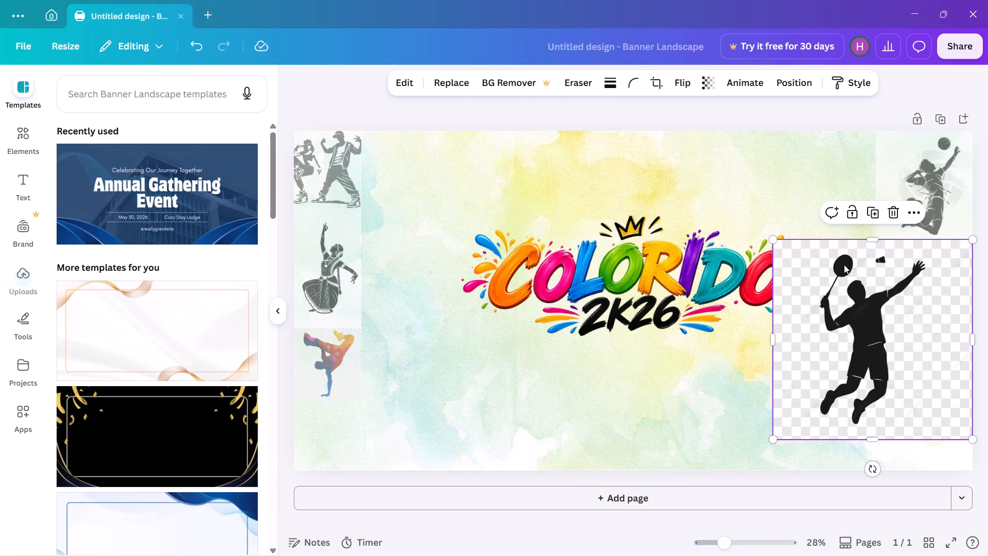
pyautogui.moveTo(774, 239); pyautogui.dragTo(866, 268)
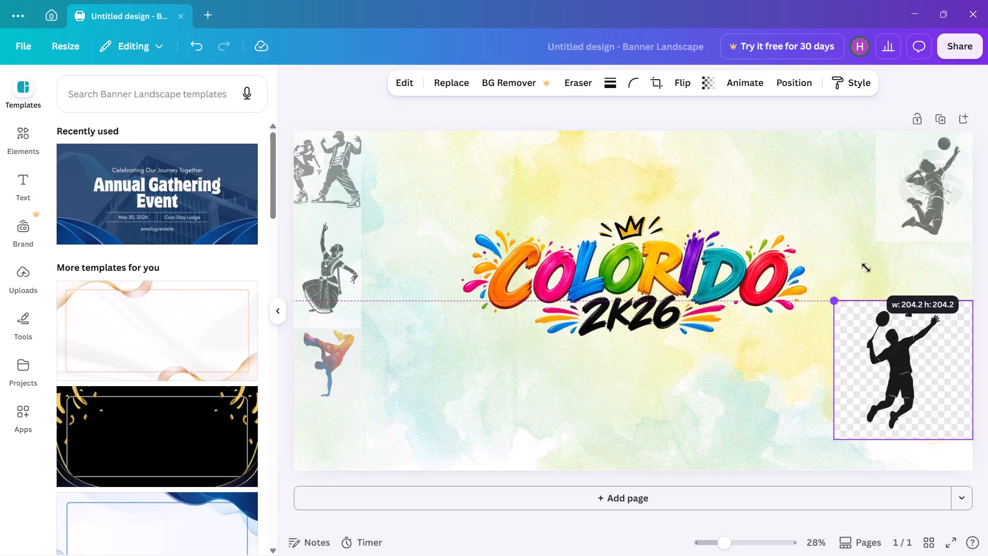
pyautogui.moveTo(866, 268); pyautogui.dragTo(903, 319)
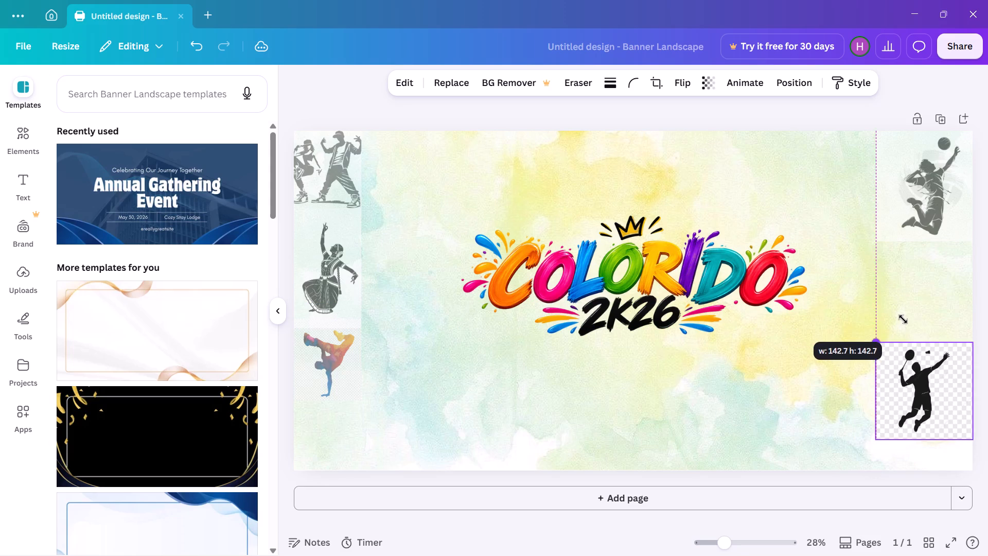
pyautogui.moveTo(903, 319); pyautogui.dragTo(897, 316)
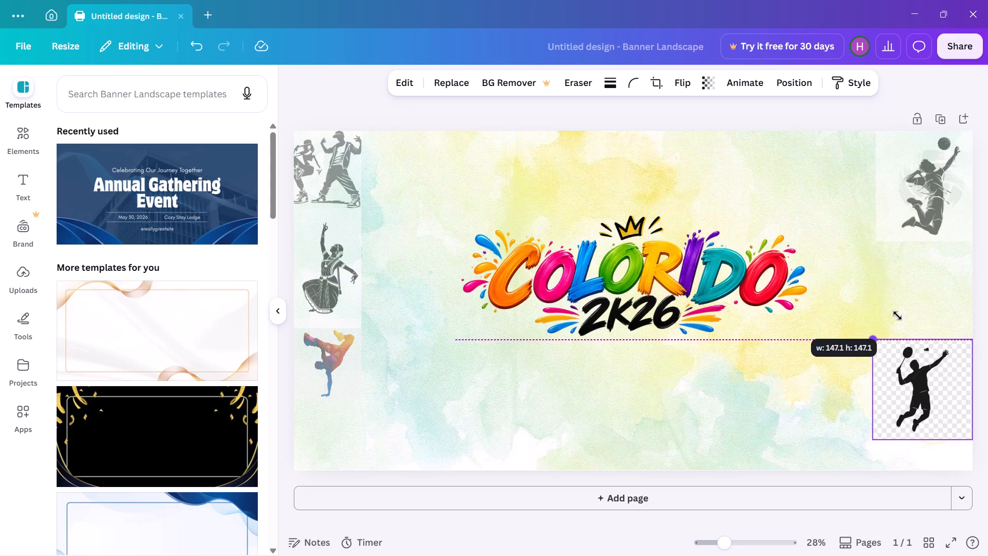
pyautogui.moveTo(897, 316); pyautogui.dragTo(903, 319)
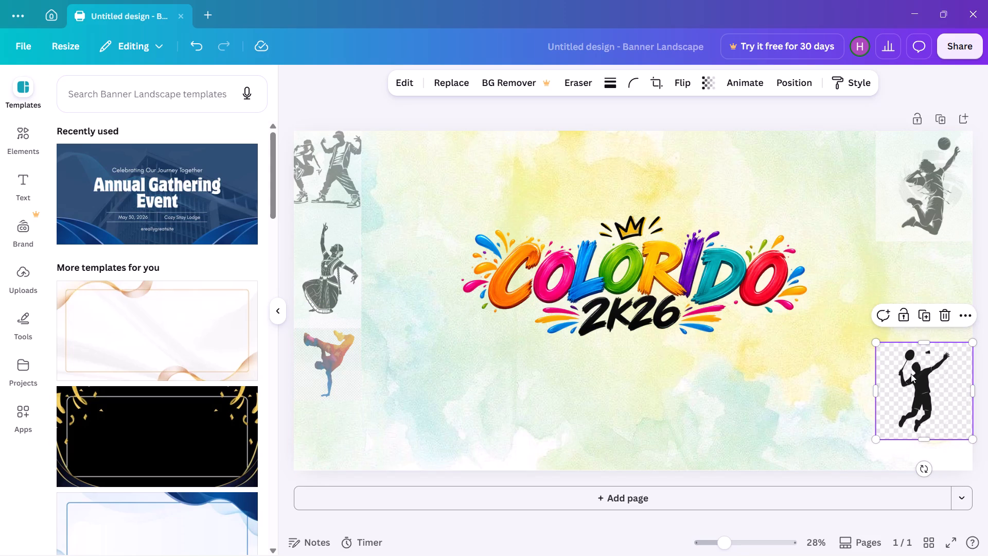
pyautogui.moveTo(911, 374); pyautogui.dragTo(914, 276)
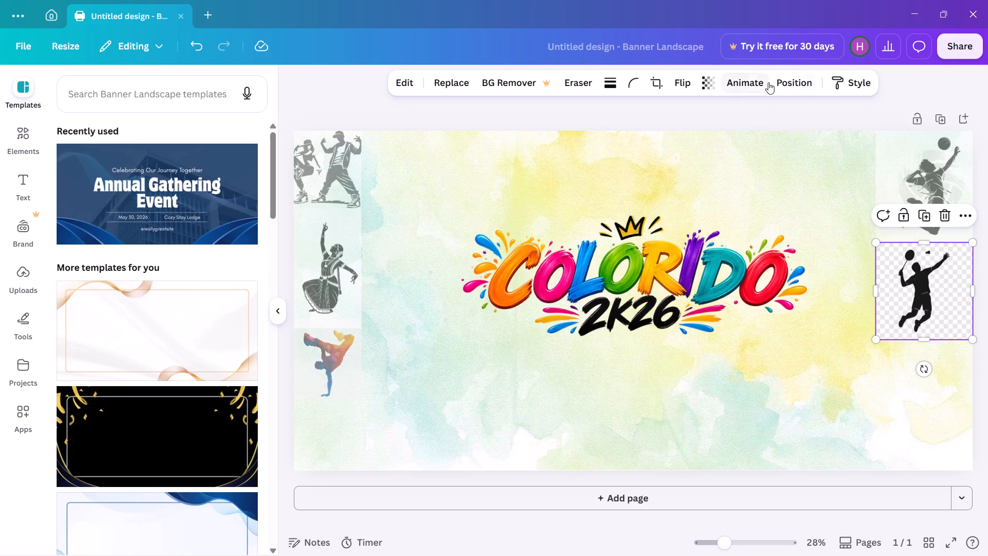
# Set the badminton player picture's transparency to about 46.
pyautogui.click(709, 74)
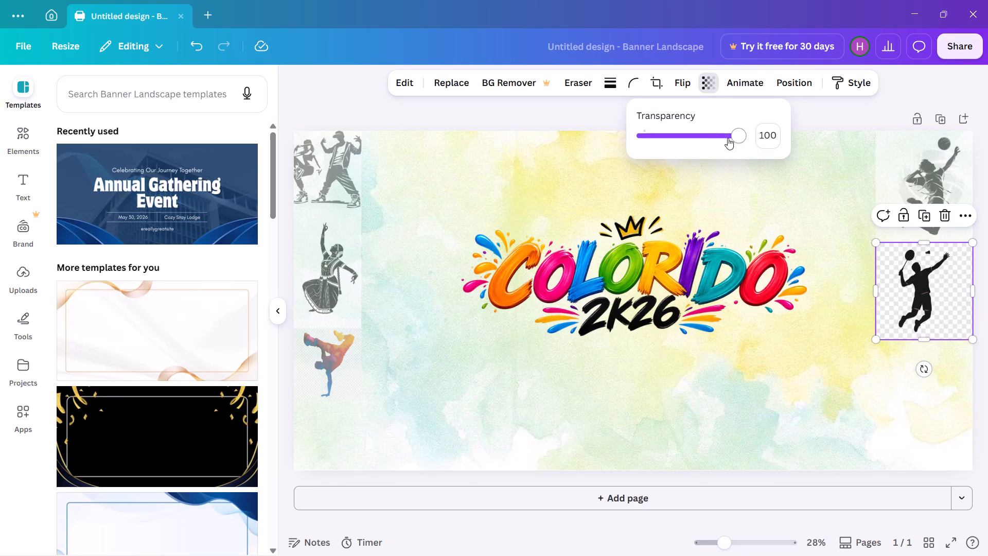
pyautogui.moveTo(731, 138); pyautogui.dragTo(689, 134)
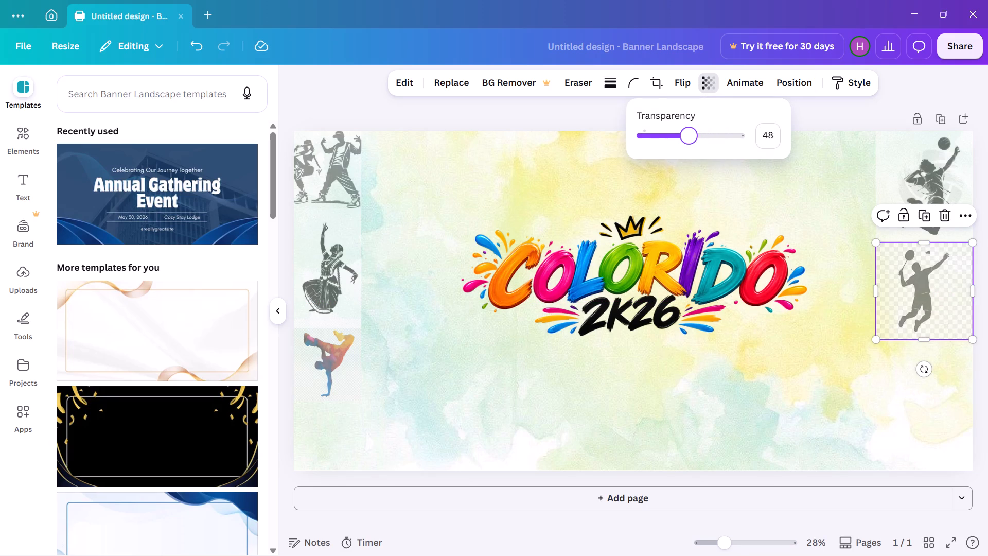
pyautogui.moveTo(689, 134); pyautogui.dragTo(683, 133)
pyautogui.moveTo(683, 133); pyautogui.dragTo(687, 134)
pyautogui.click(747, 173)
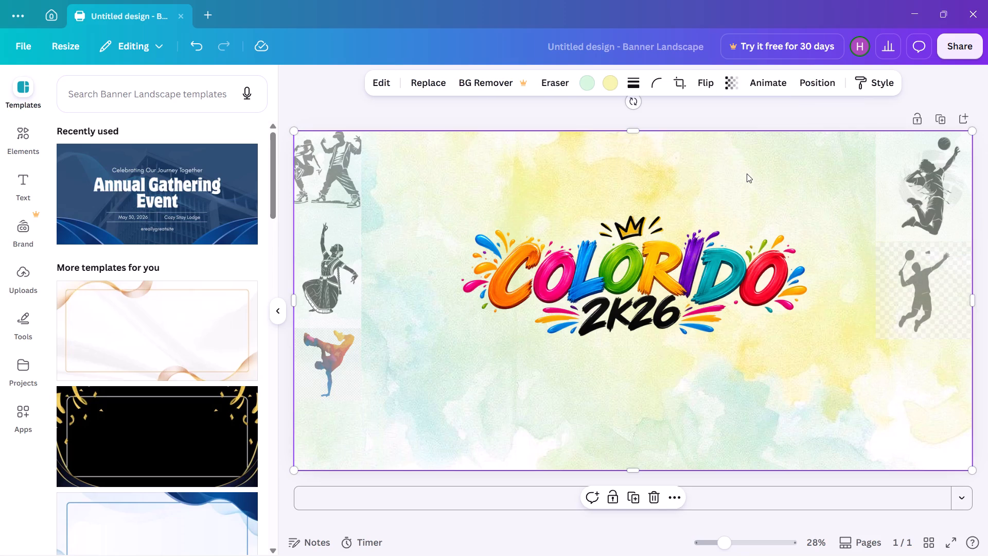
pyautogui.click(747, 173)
# Check the breakdancer picture's transparency and set the badminton player picture to the matching value of 56.
pyautogui.click(323, 367)
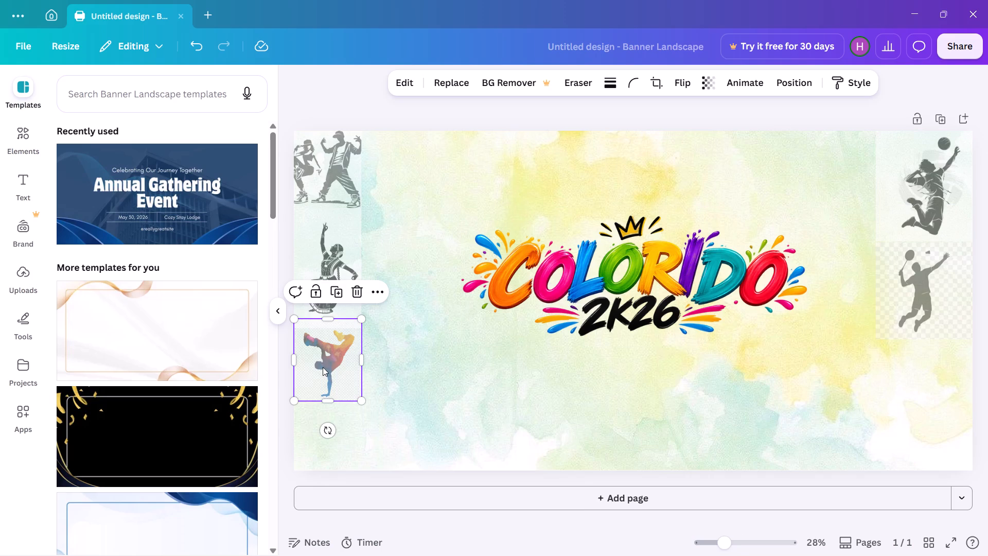
pyautogui.click(709, 86)
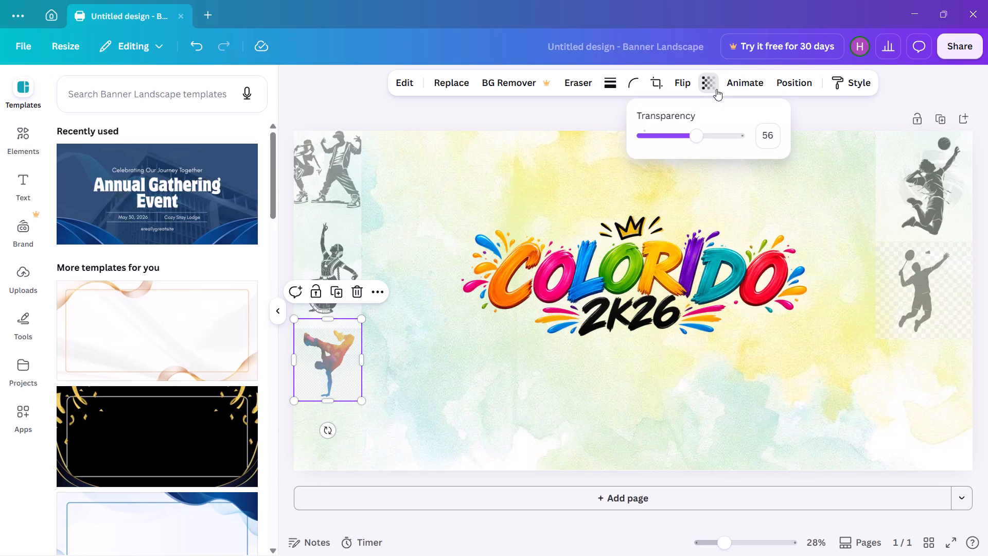
pyautogui.click(831, 223)
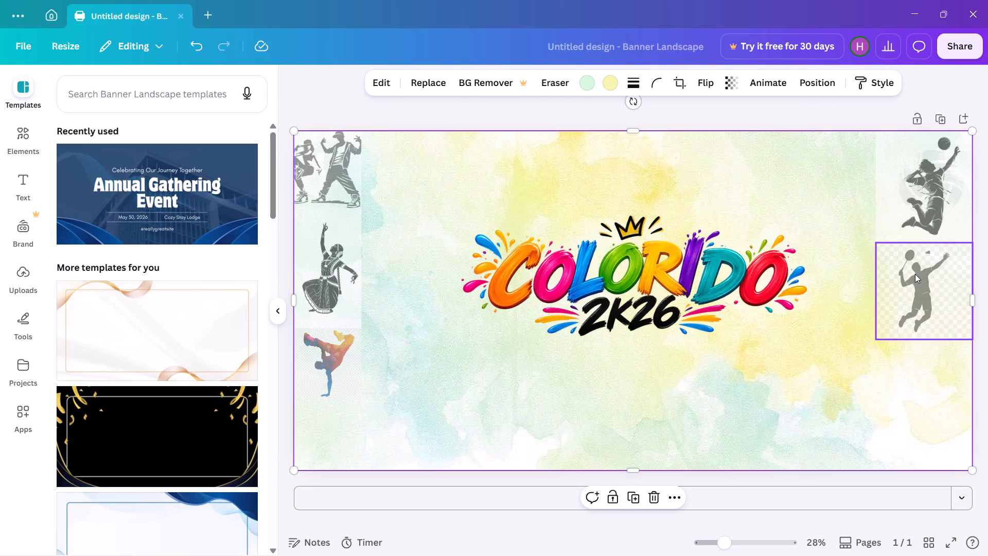
pyautogui.click(915, 274)
pyautogui.click(720, 85)
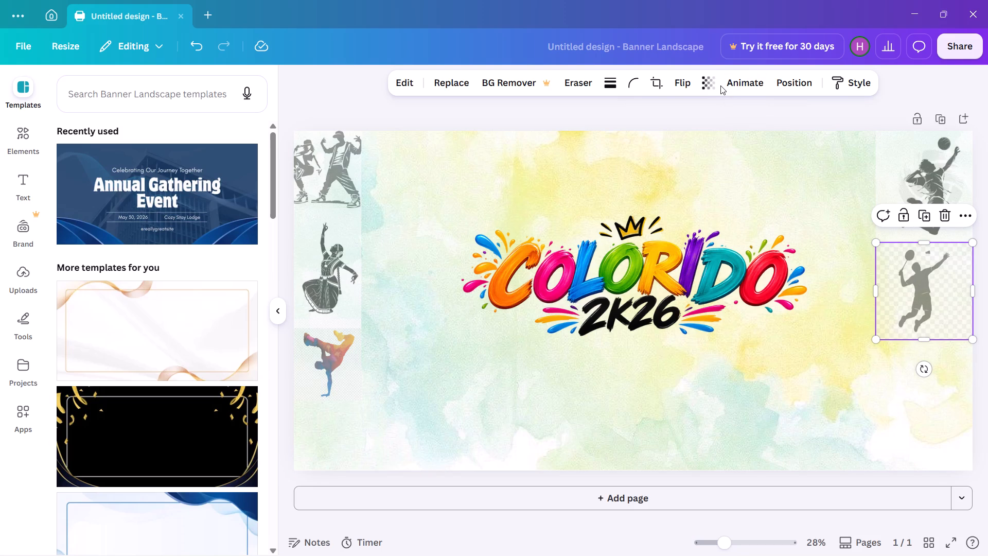
pyautogui.click(710, 83)
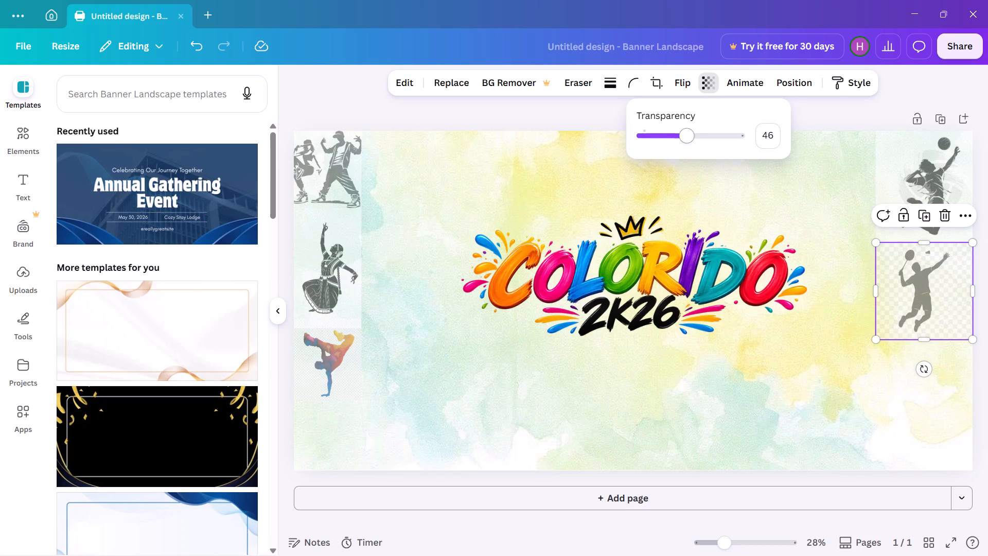
pyautogui.moveTo(690, 137); pyautogui.dragTo(697, 141)
pyautogui.moveTo(697, 141); pyautogui.dragTo(697, 142)
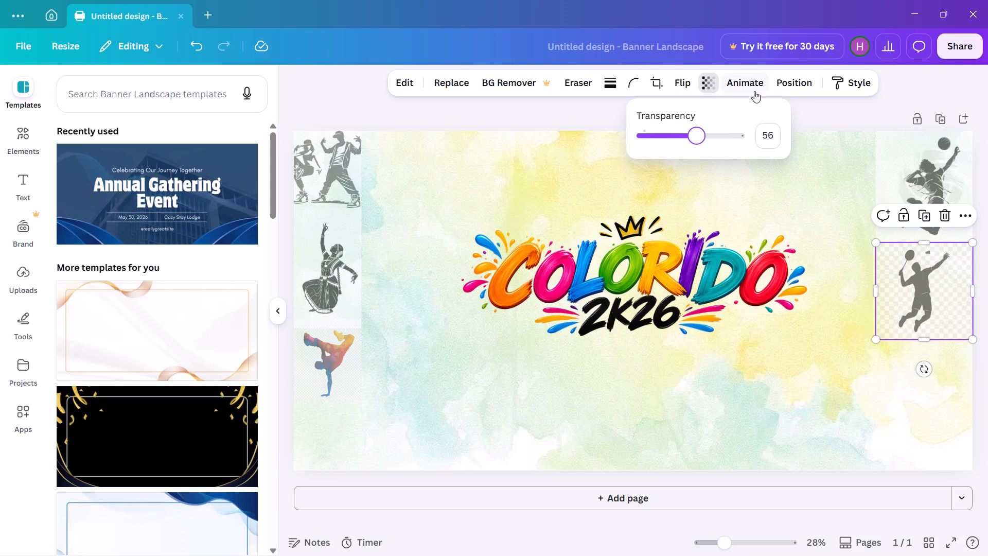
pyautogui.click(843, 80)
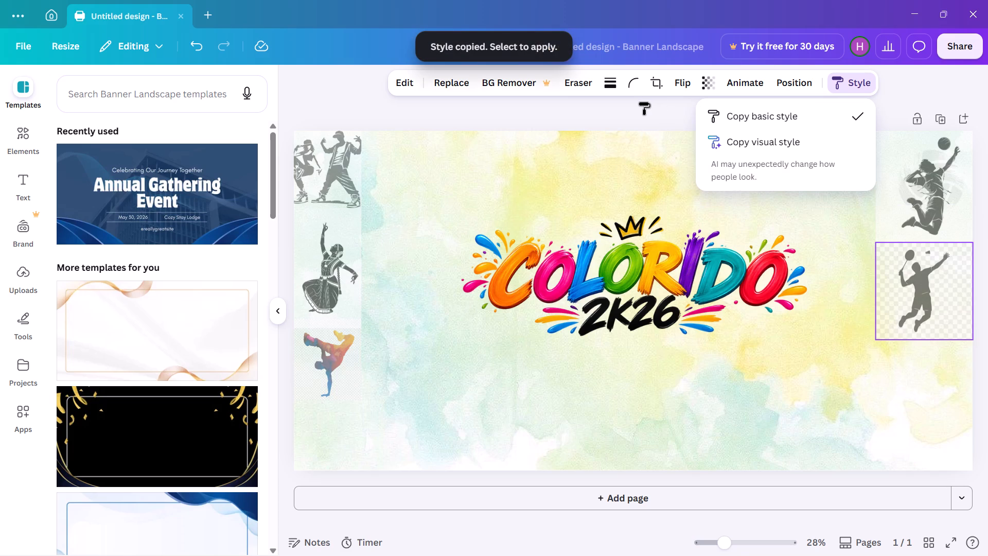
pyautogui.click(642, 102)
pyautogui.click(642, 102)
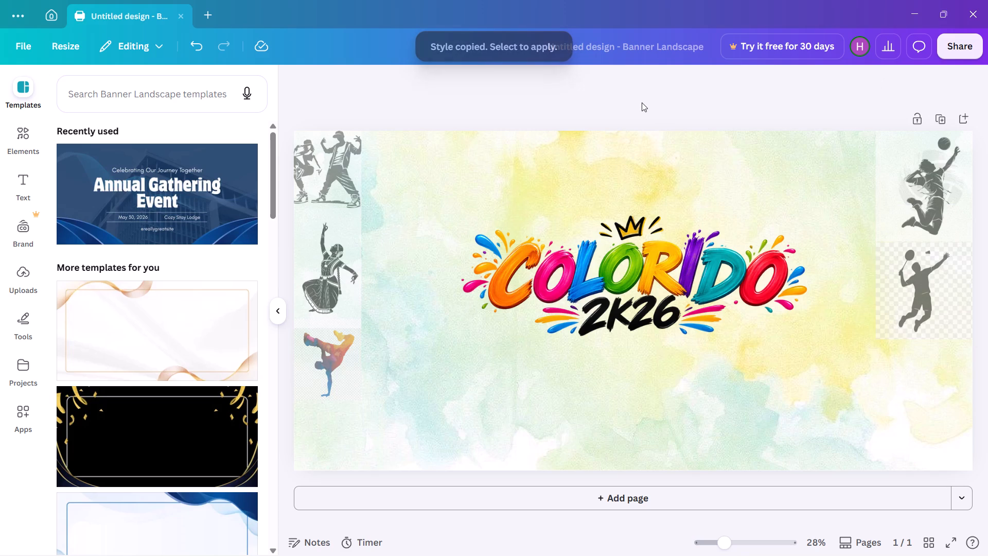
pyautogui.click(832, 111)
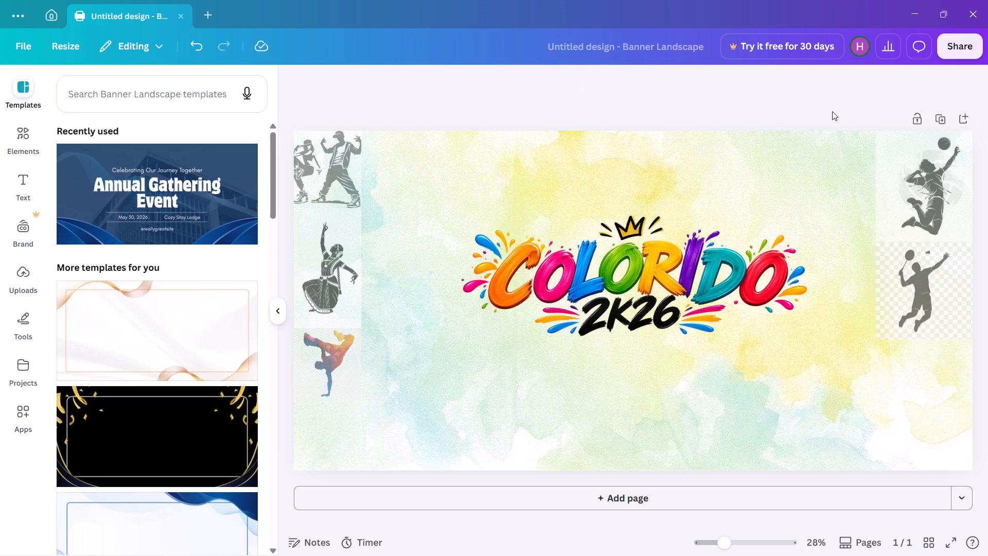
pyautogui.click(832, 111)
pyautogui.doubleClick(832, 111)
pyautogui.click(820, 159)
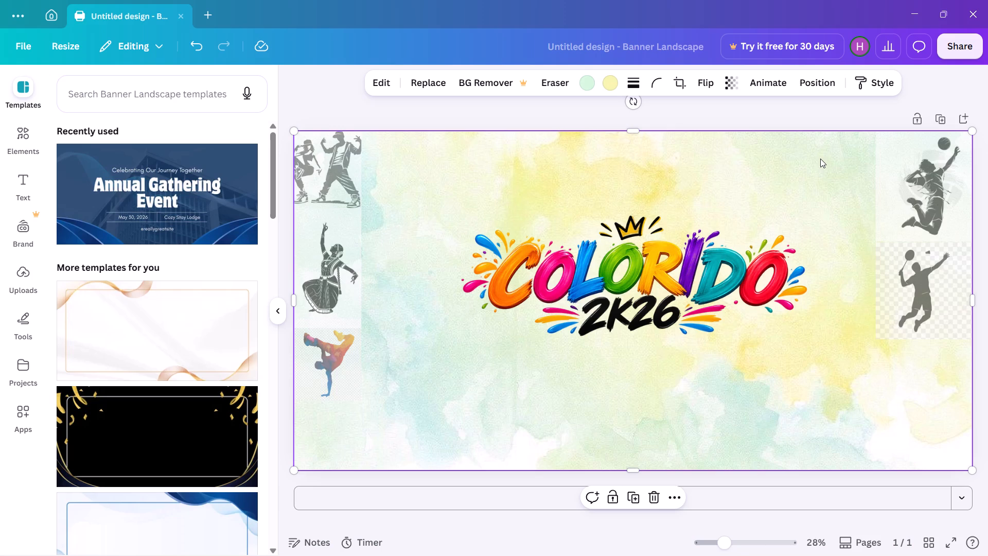
# Apply the Belvedere filter to the badminton player picture with its intensity at 100.
pyautogui.click(905, 314)
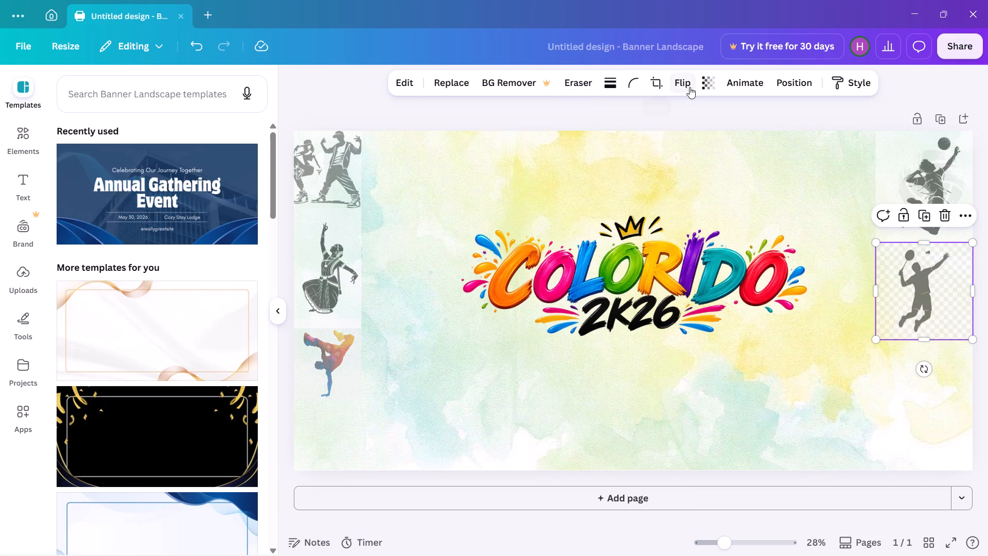
pyautogui.click(735, 87)
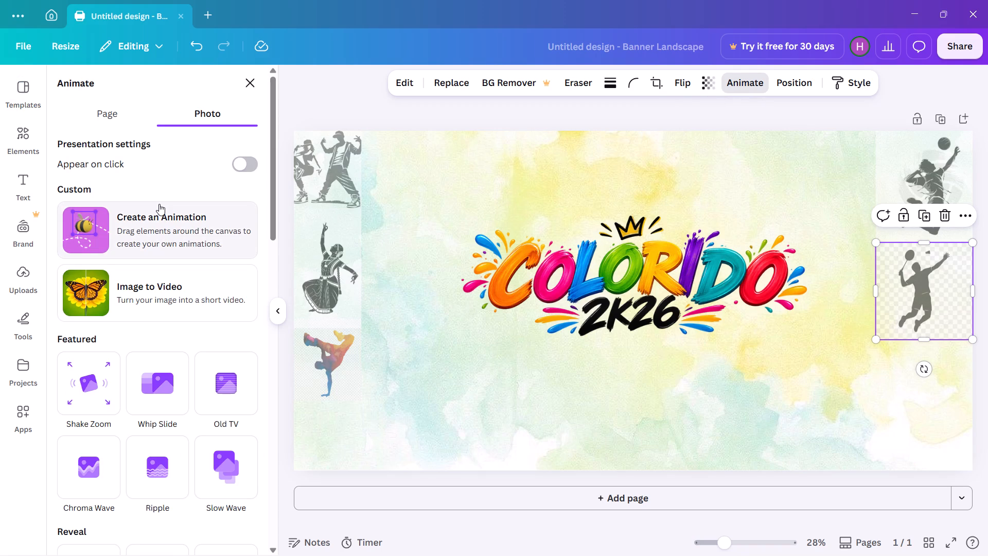
pyautogui.click(409, 81)
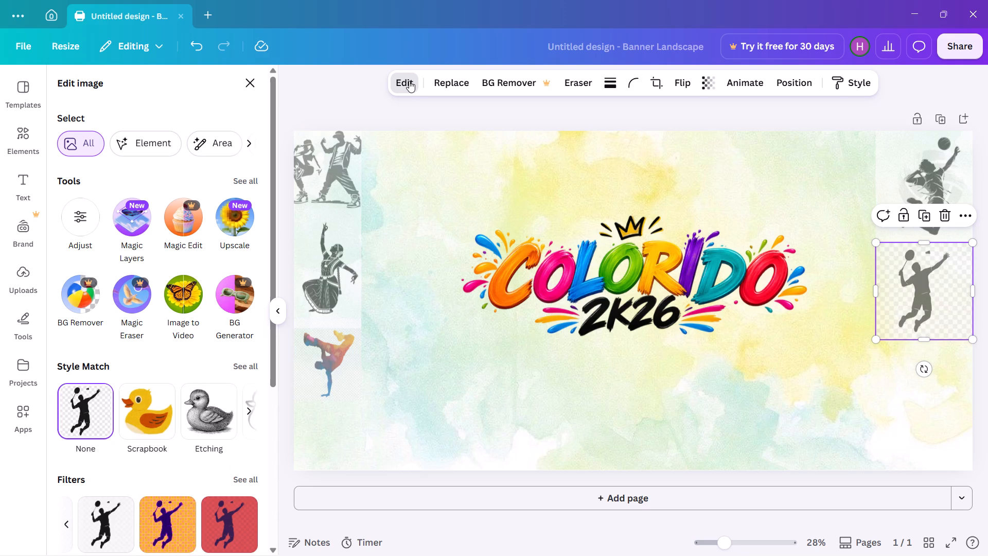
pyautogui.scroll(-3, 91, 508)
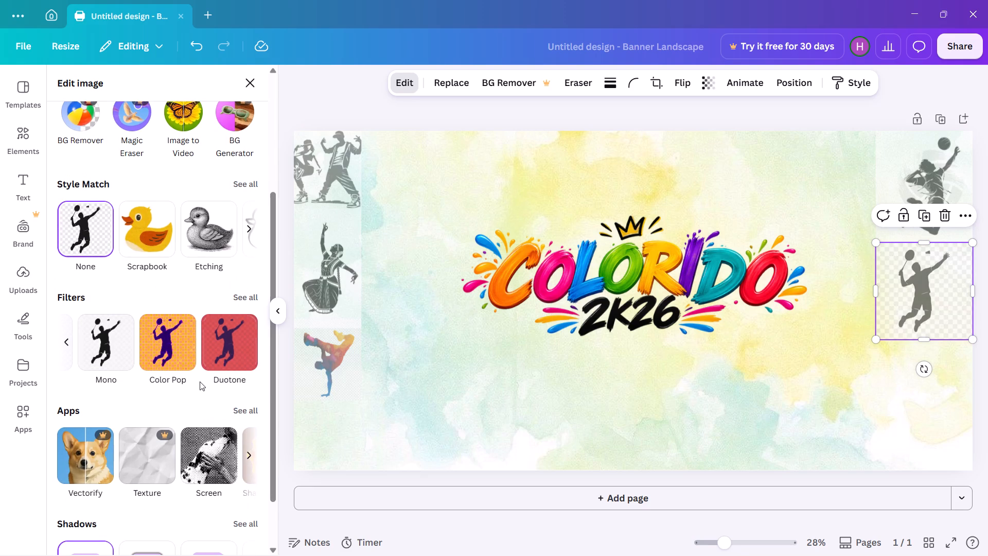
pyautogui.hscroll(-1, 200, 381)
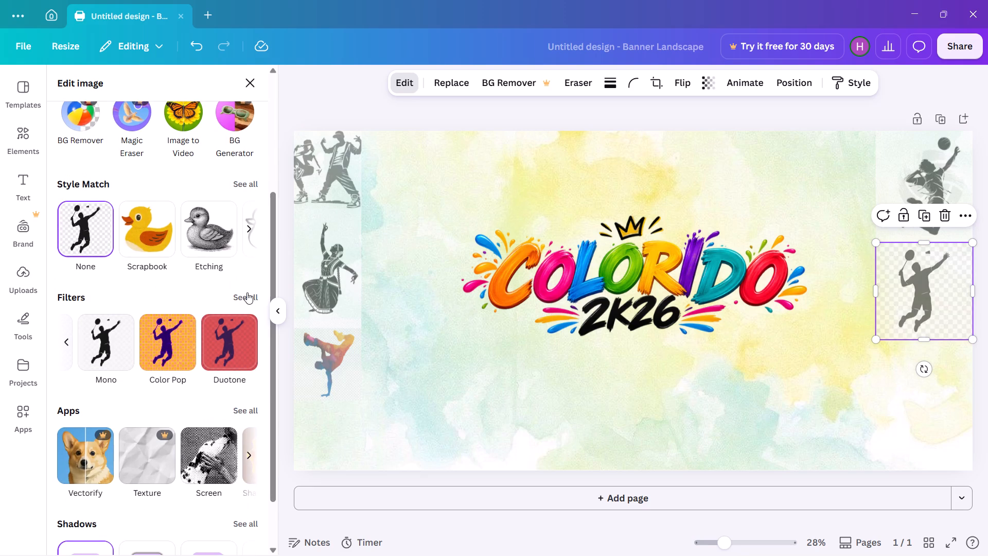
pyautogui.click(247, 292)
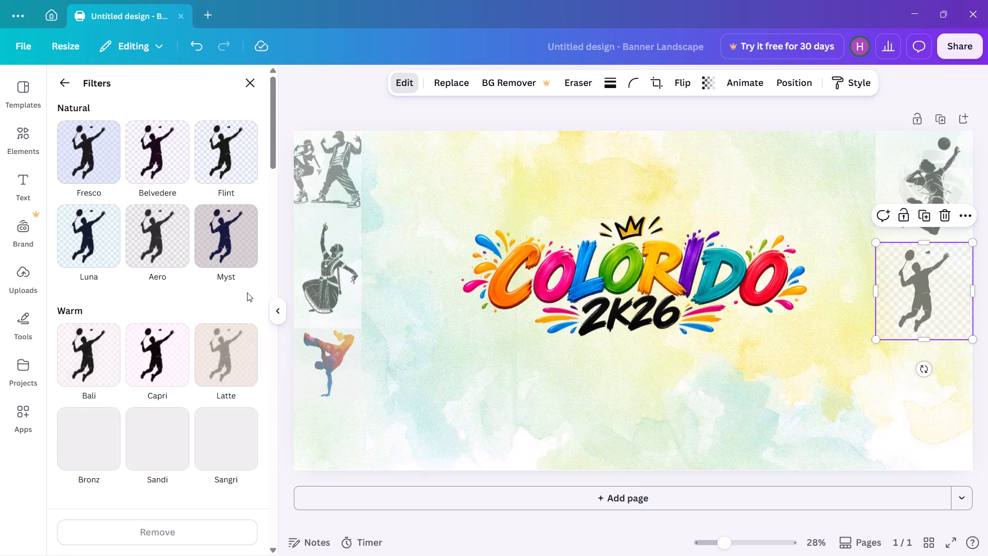
pyautogui.moveTo(247, 292); pyautogui.dragTo(279, 61)
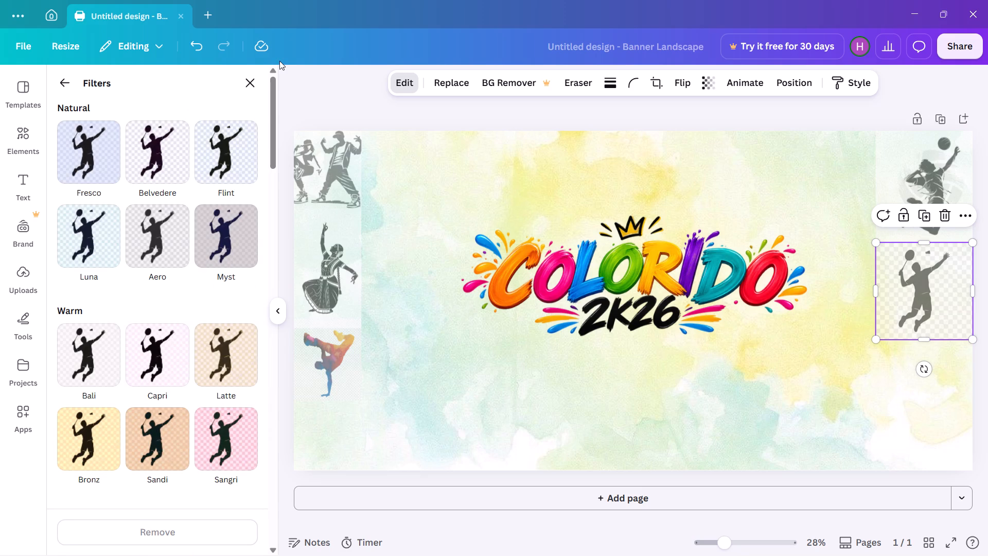
pyautogui.scroll(-3, 279, 61)
pyautogui.hscroll(-1, 279, 61)
pyautogui.click(170, 183)
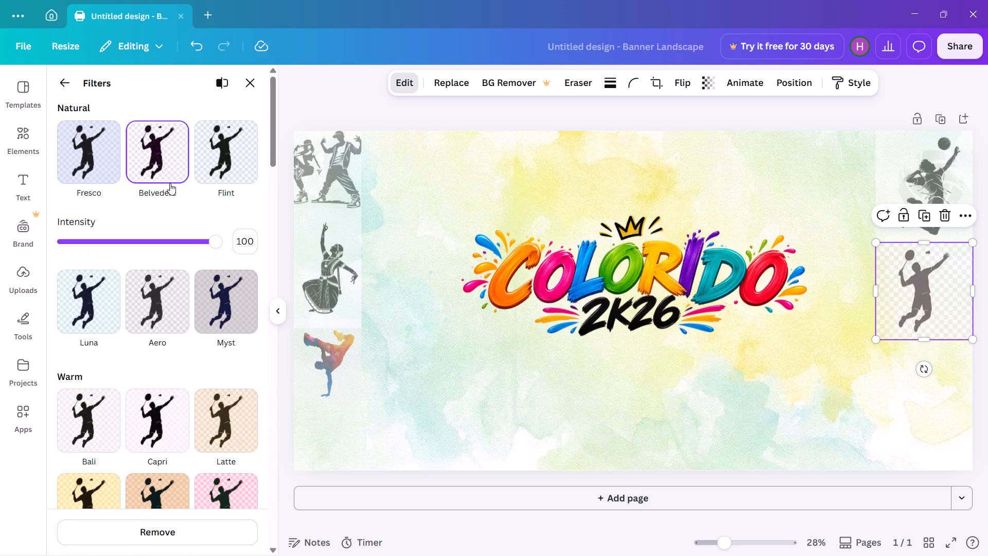
pyautogui.moveTo(213, 240); pyautogui.dragTo(224, 217)
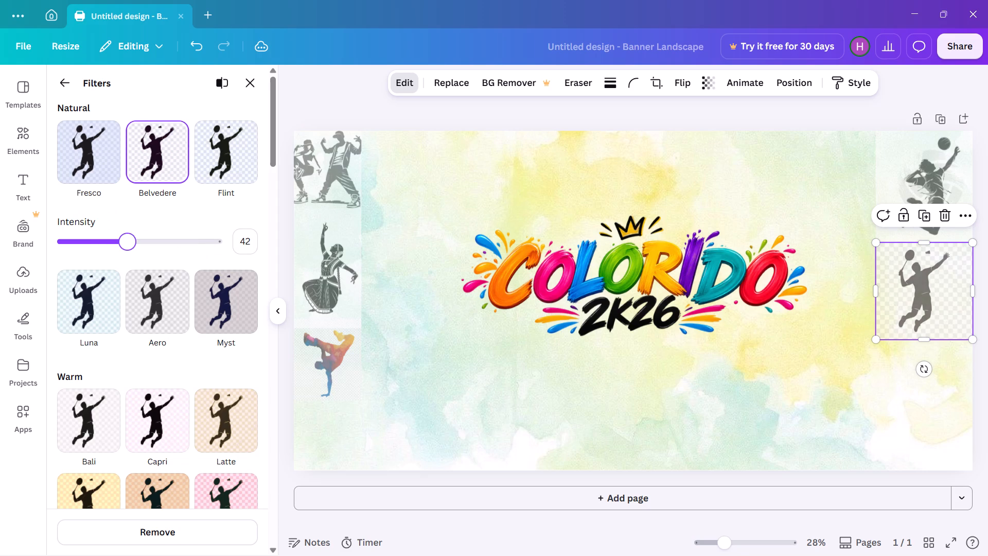
pyautogui.moveTo(224, 217); pyautogui.dragTo(258, 199)
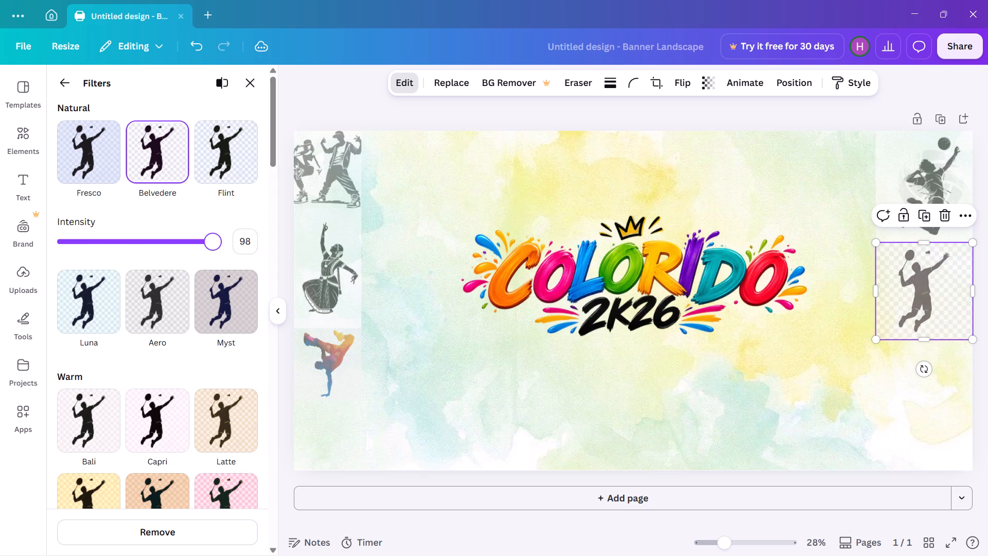
pyautogui.moveTo(258, 199); pyautogui.dragTo(362, 243)
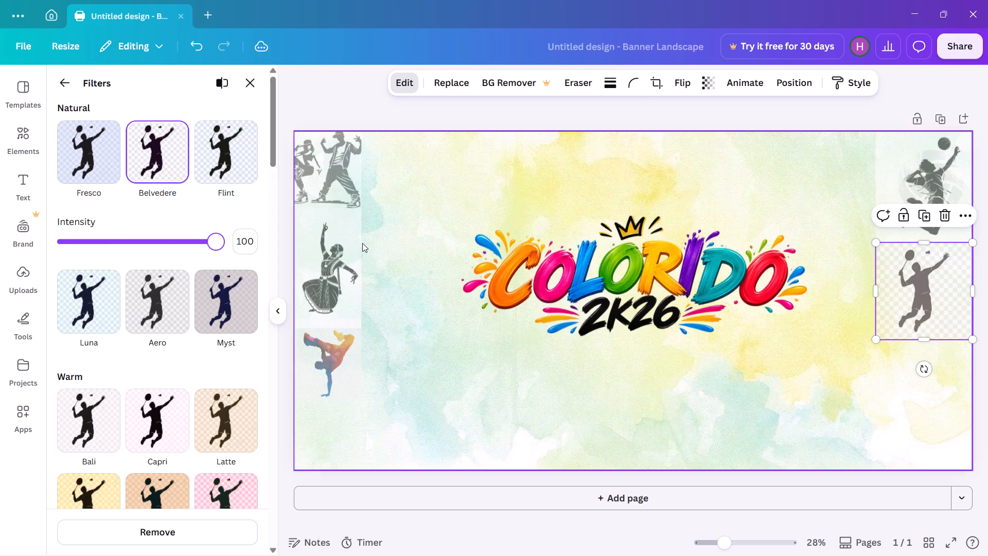
pyautogui.click(253, 79)
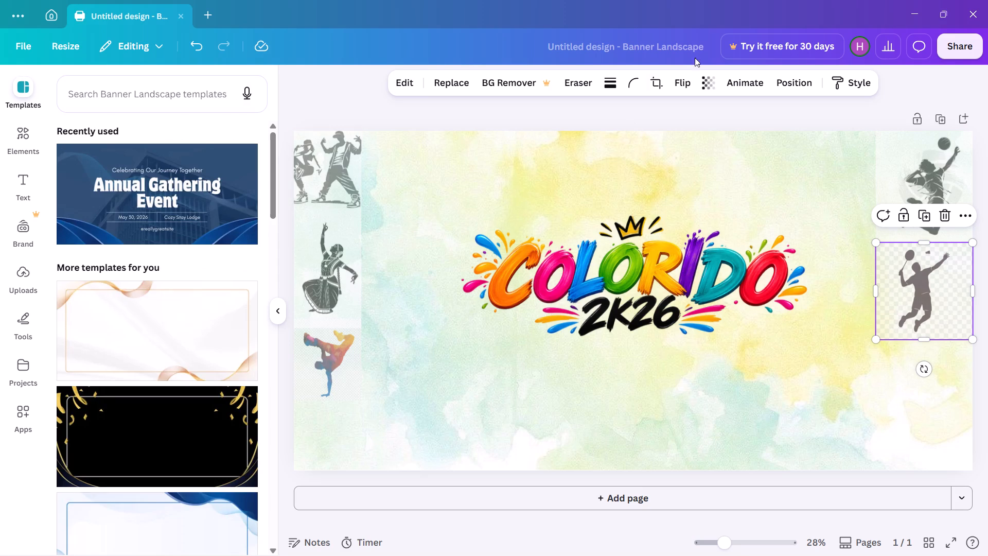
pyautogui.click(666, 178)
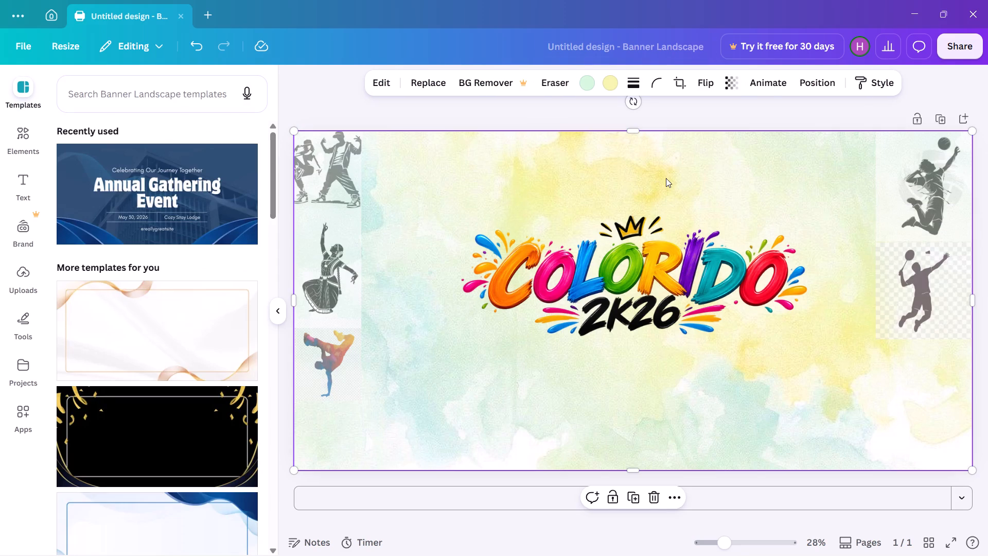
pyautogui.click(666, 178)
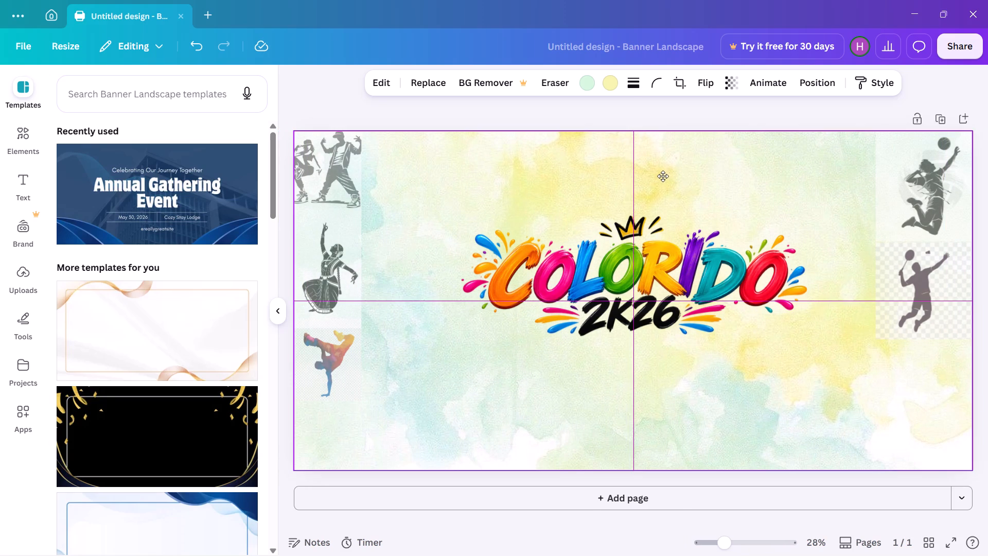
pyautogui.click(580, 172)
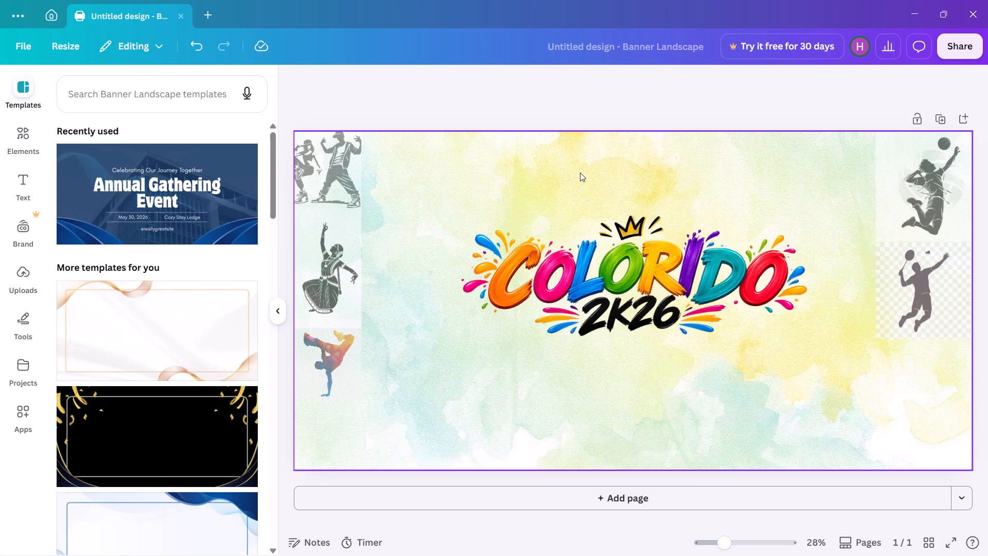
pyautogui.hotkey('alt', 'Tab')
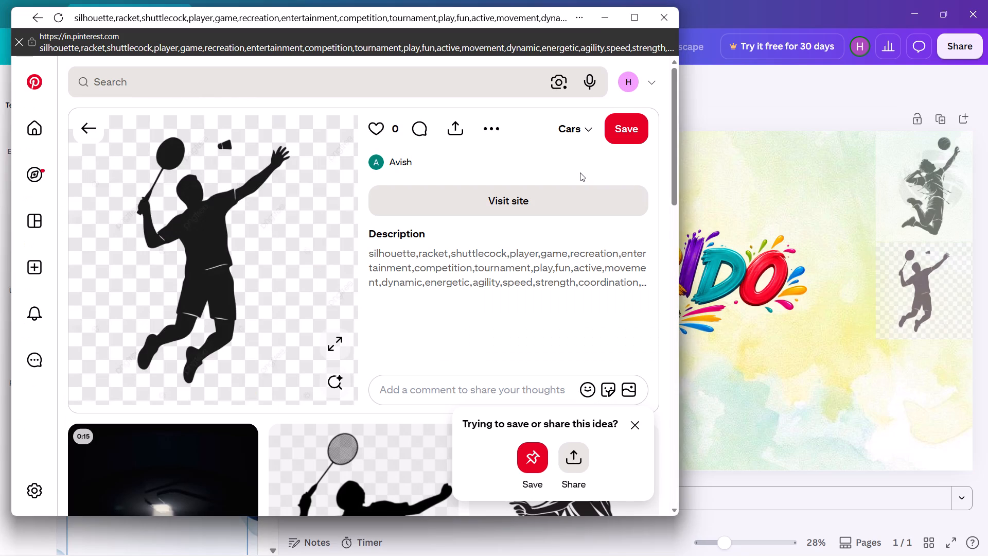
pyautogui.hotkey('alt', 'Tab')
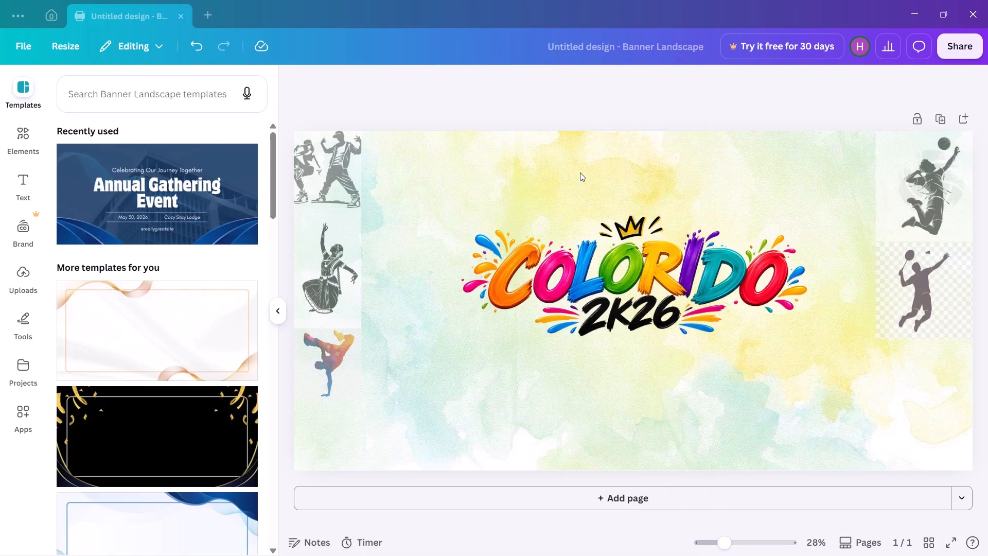
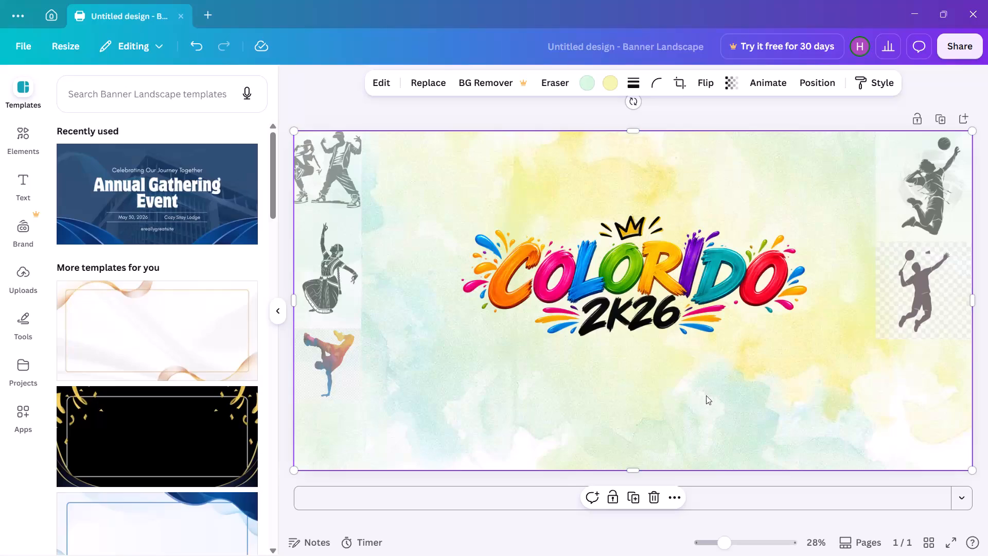
# Make the banner design available offline on this device.
pyautogui.scroll(-2, 706, 395)
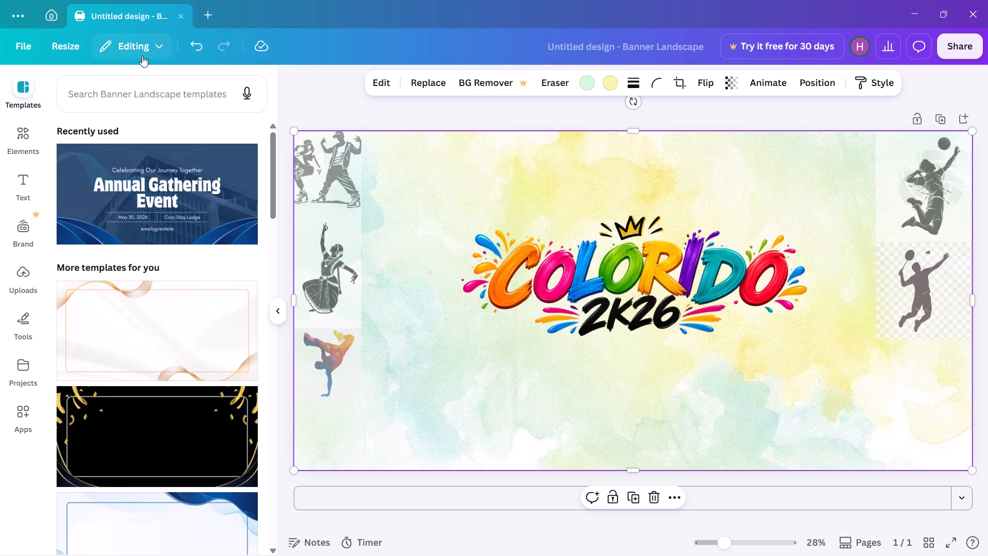
pyautogui.click(251, 42)
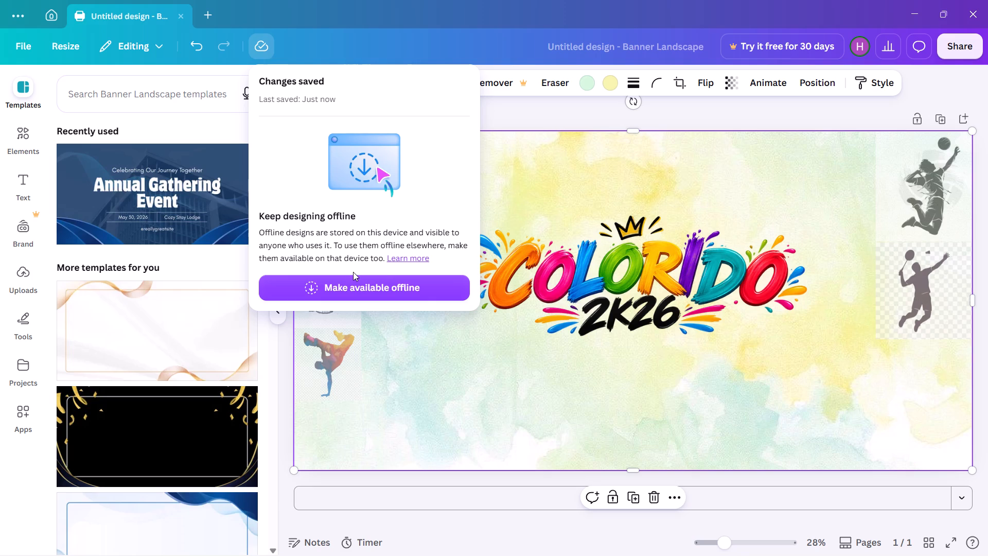
pyautogui.click(346, 283)
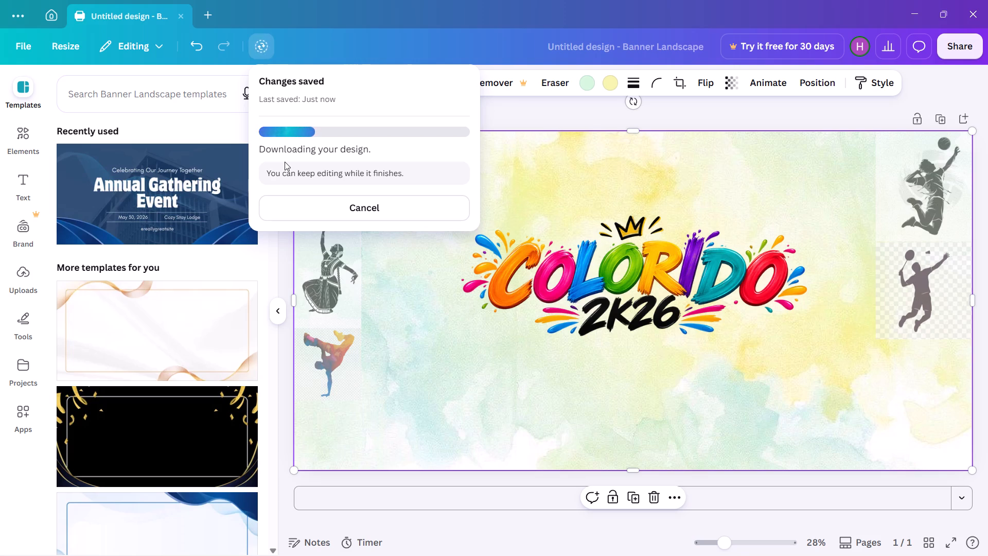